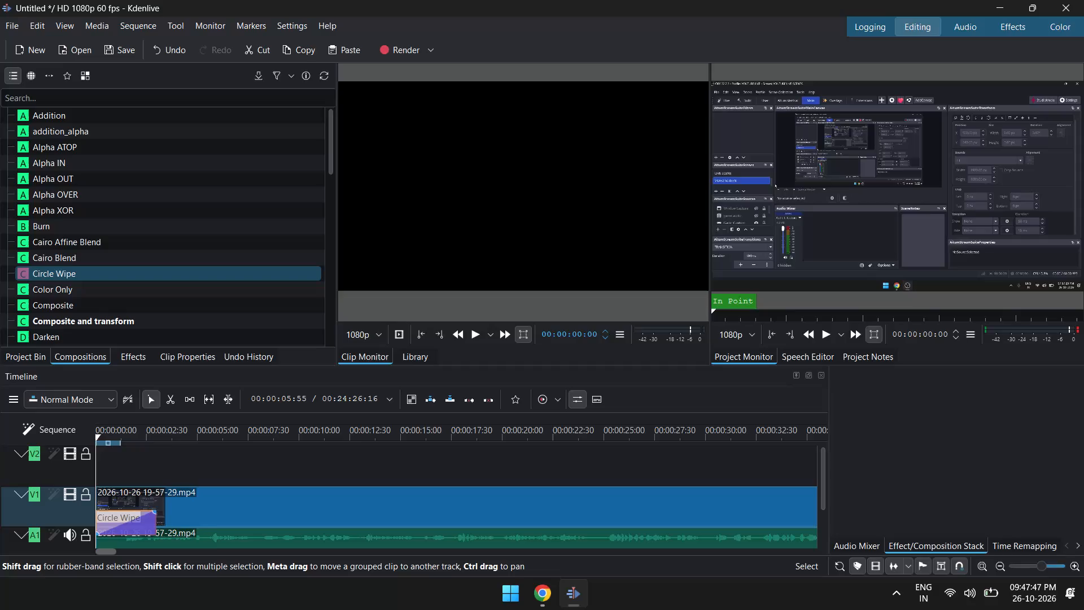
Play back the start of the timeline to preview the Circle Wipe composition on the V1 clip.
click(215, 462)
key(space)
drag(194, 455, 119, 451)
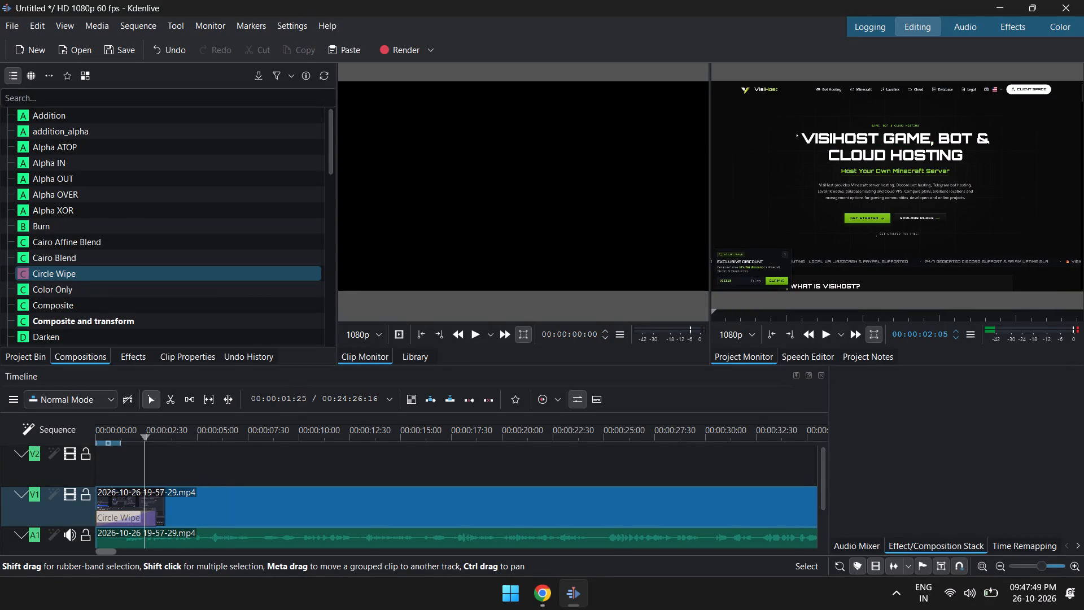
drag(119, 451, 46, 437)
key(space)
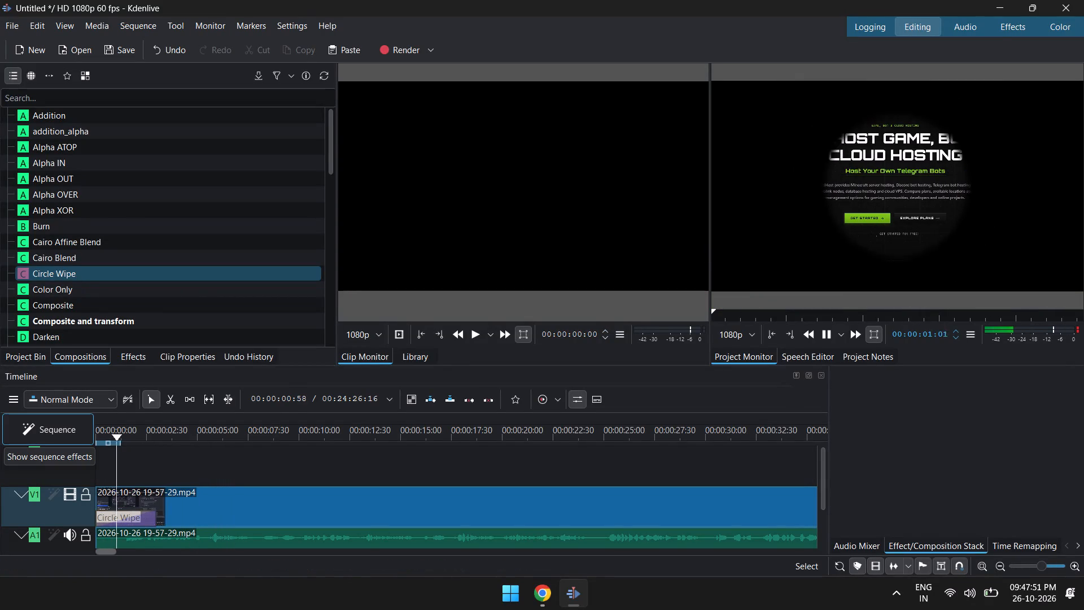
Undo the addition of the Circle Wipe composition at the start of the V1 clip.
key(ctrl+z)
scroll(201, 470, down, 1)
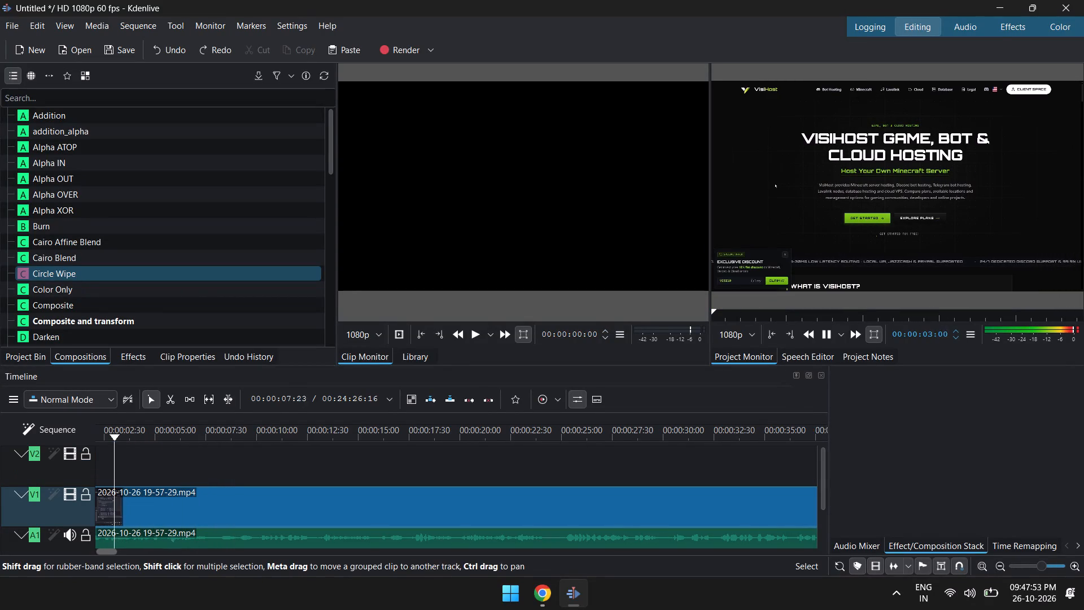
scroll(201, 470, down, 1)
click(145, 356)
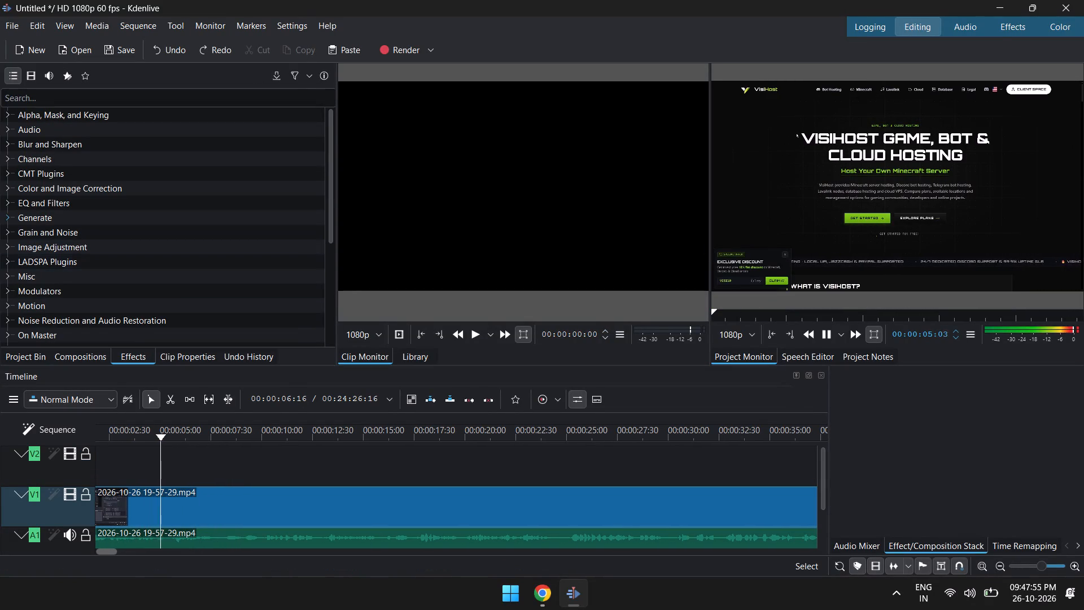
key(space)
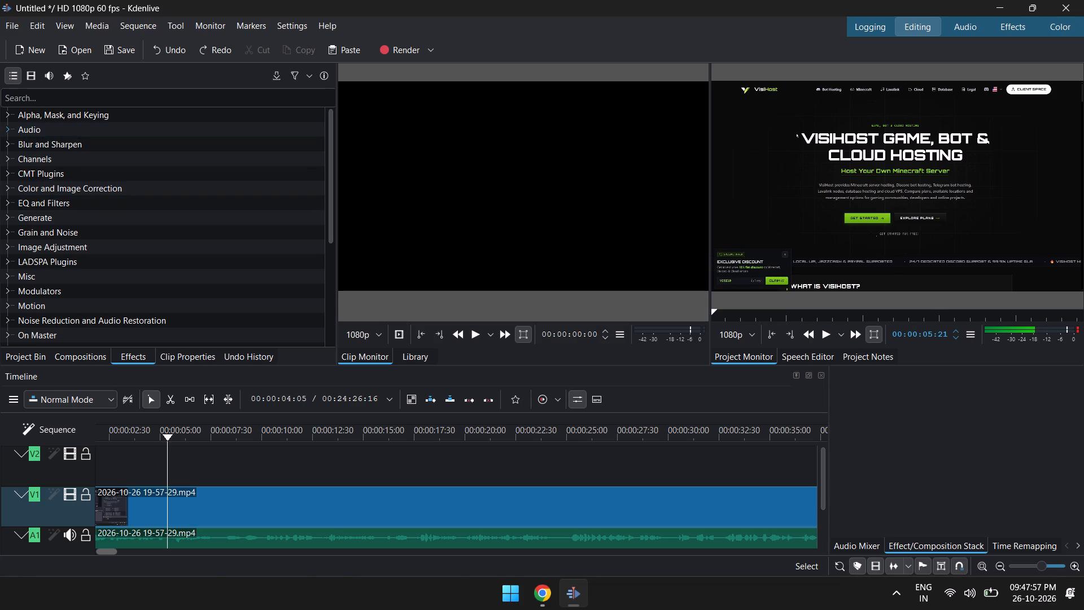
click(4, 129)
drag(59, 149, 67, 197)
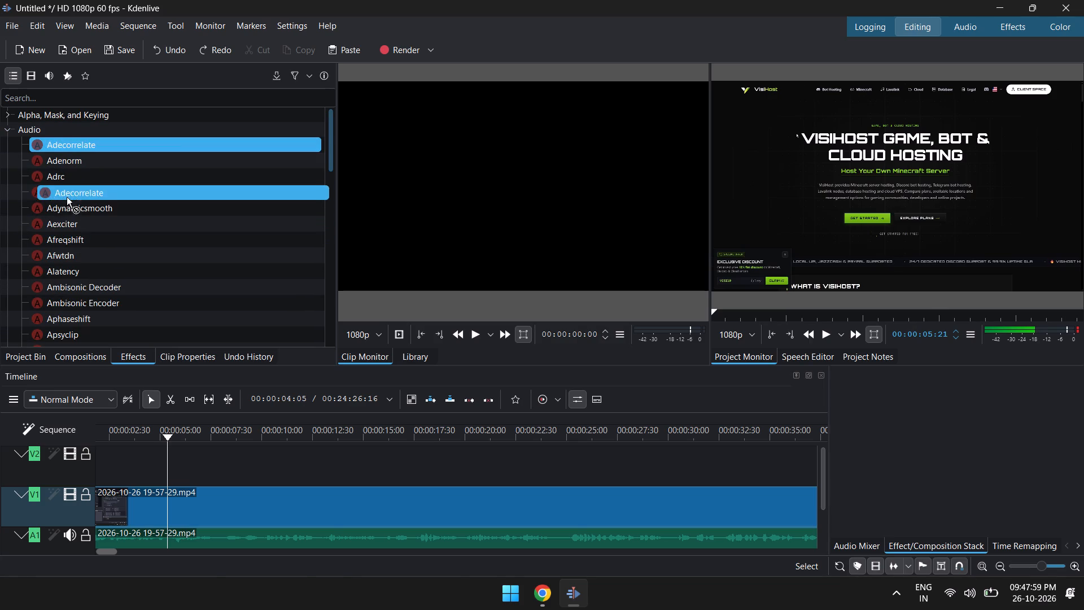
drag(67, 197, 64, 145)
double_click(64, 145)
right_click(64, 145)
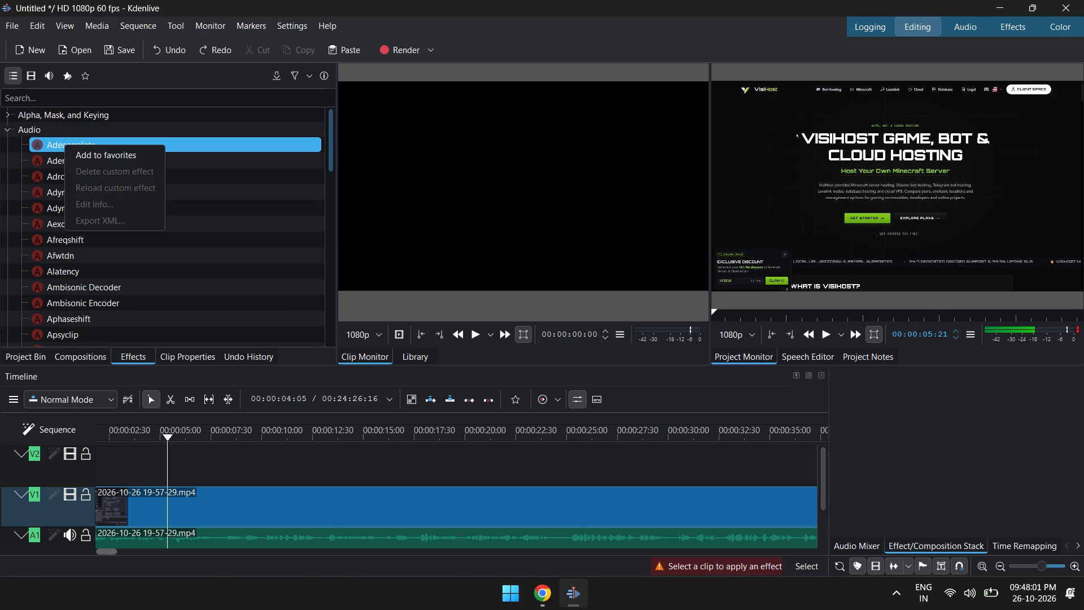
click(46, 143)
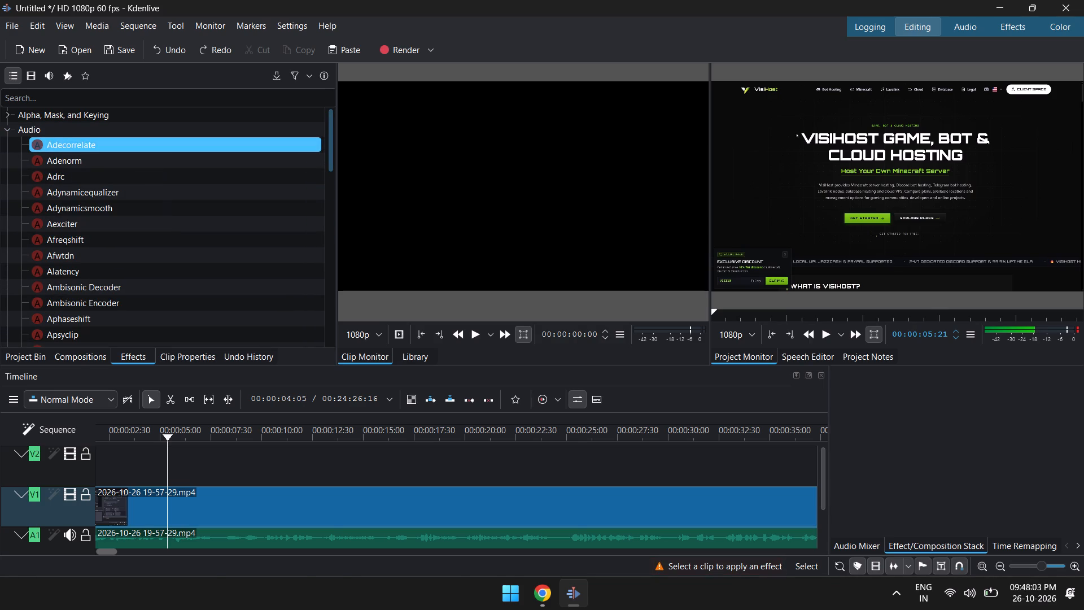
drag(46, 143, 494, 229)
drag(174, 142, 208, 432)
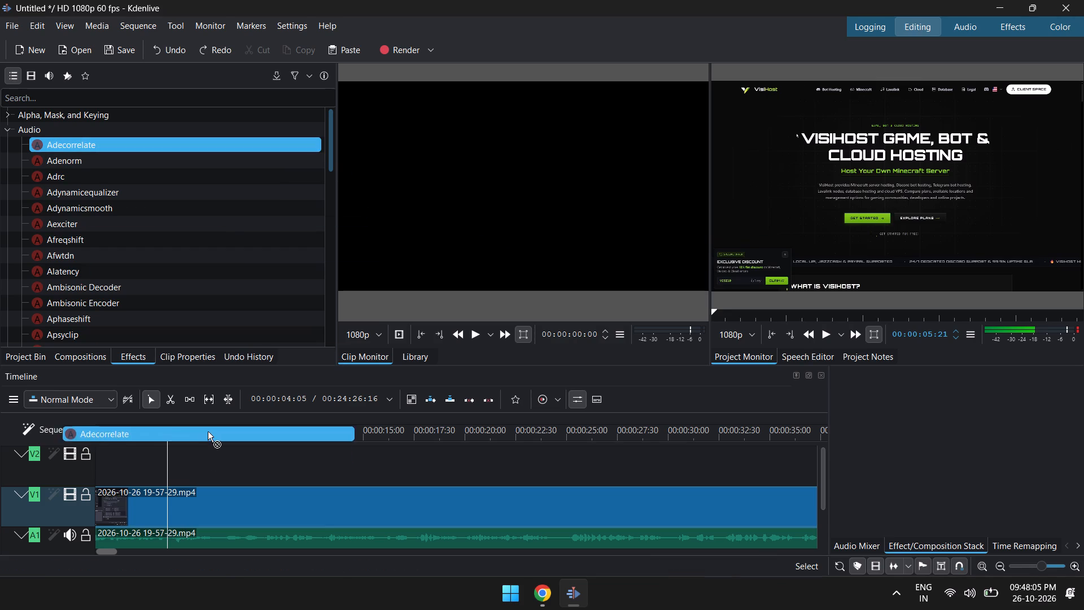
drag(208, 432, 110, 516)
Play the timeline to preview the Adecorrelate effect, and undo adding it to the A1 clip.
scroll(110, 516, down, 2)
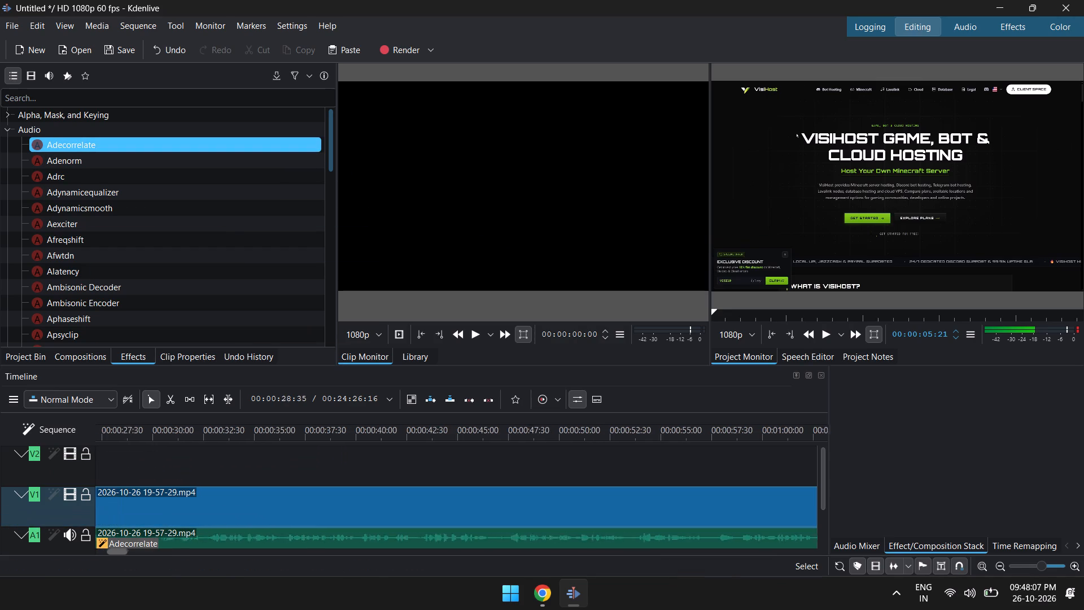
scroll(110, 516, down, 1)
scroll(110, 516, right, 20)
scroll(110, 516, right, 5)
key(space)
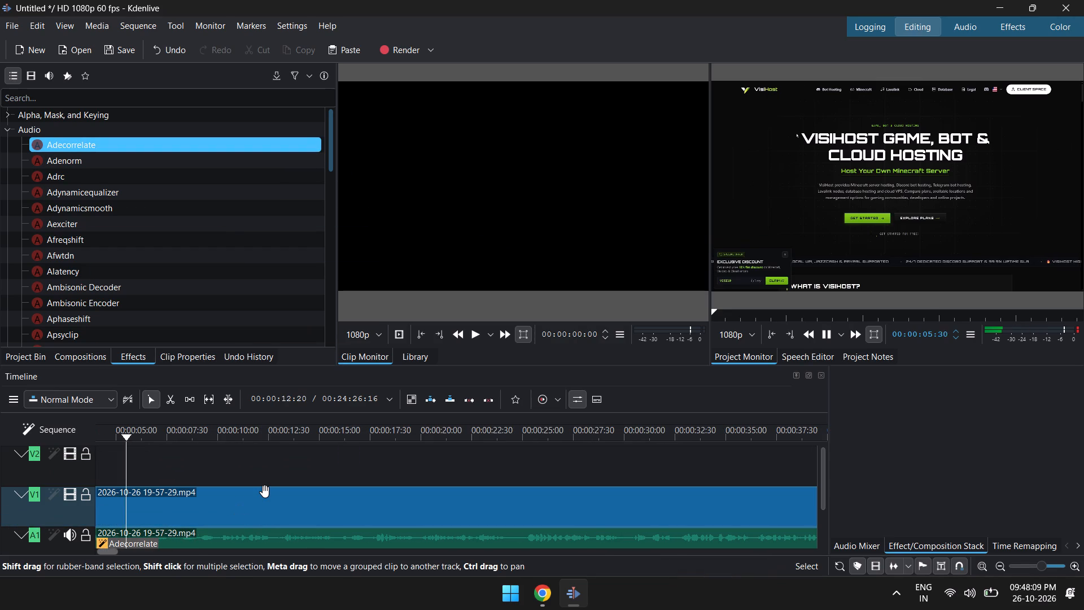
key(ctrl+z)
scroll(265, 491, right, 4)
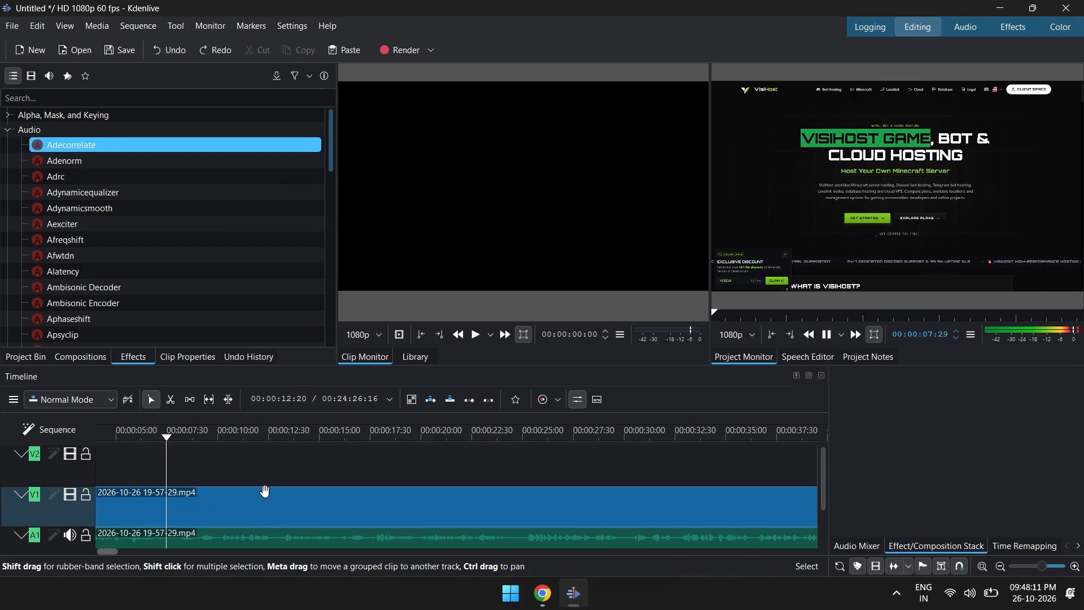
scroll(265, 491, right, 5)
Return the playhead to the start of the timeline.
click(200, 447)
key(shift+Left)
key(shift+Left)
key(shift+Left)
key(shift+Left)
key(shift+Left)
key(shift+Left)
key(shift+Left)
key(shift+Left)
key(shift+Left)
key(shift+Left)
key(shift+Left)
key(shift+Left)
key(shift+Left)
key(shift+Left)
key(shift+Left)
key(shift+Left)
key(shift+Left)
key(shift+Left)
key(shift+Left)
key(shift+Left)
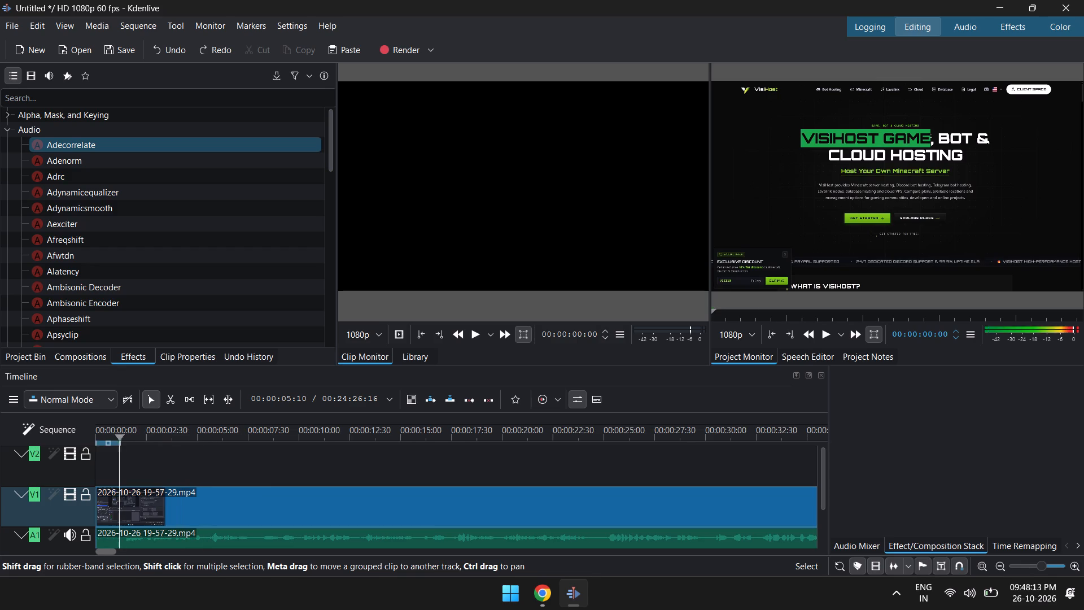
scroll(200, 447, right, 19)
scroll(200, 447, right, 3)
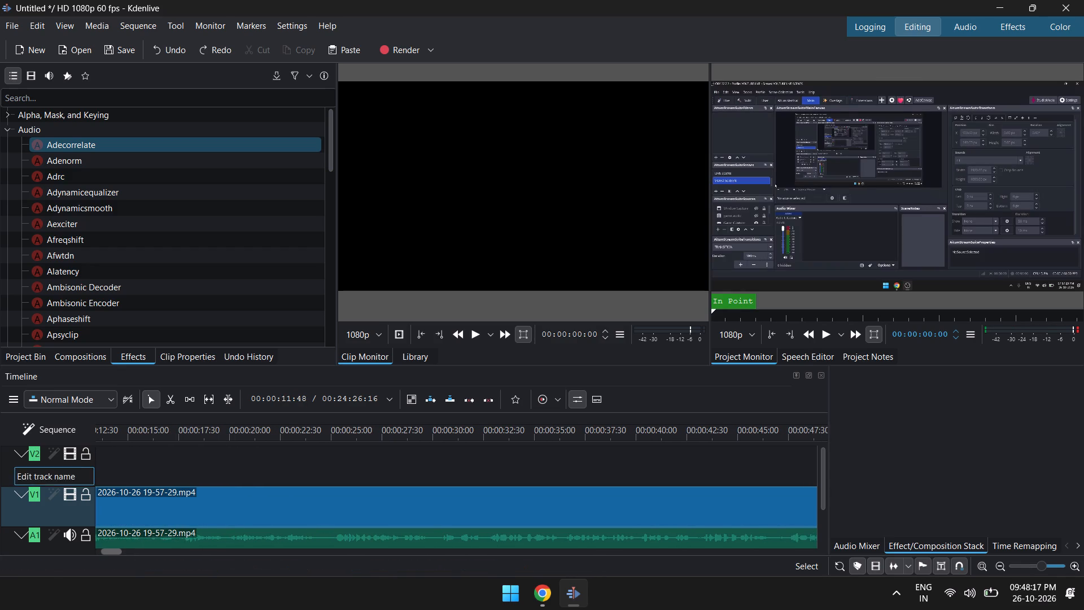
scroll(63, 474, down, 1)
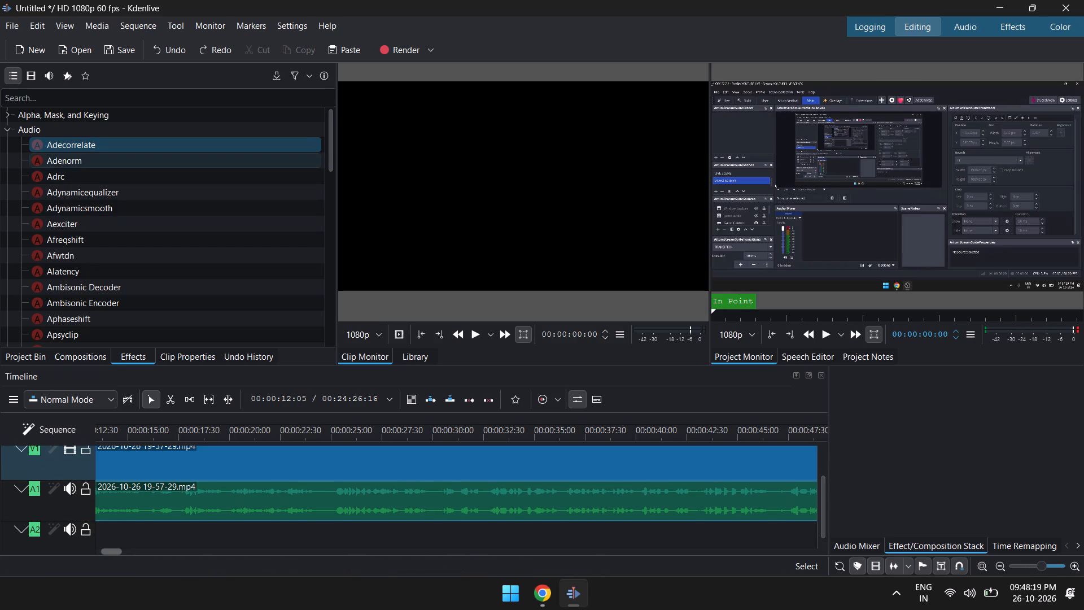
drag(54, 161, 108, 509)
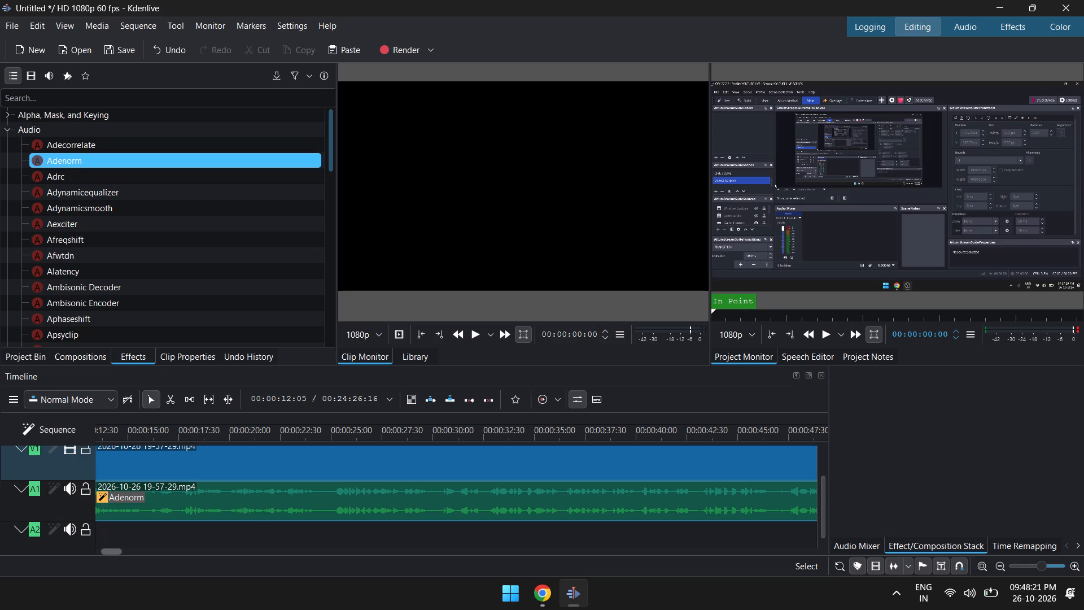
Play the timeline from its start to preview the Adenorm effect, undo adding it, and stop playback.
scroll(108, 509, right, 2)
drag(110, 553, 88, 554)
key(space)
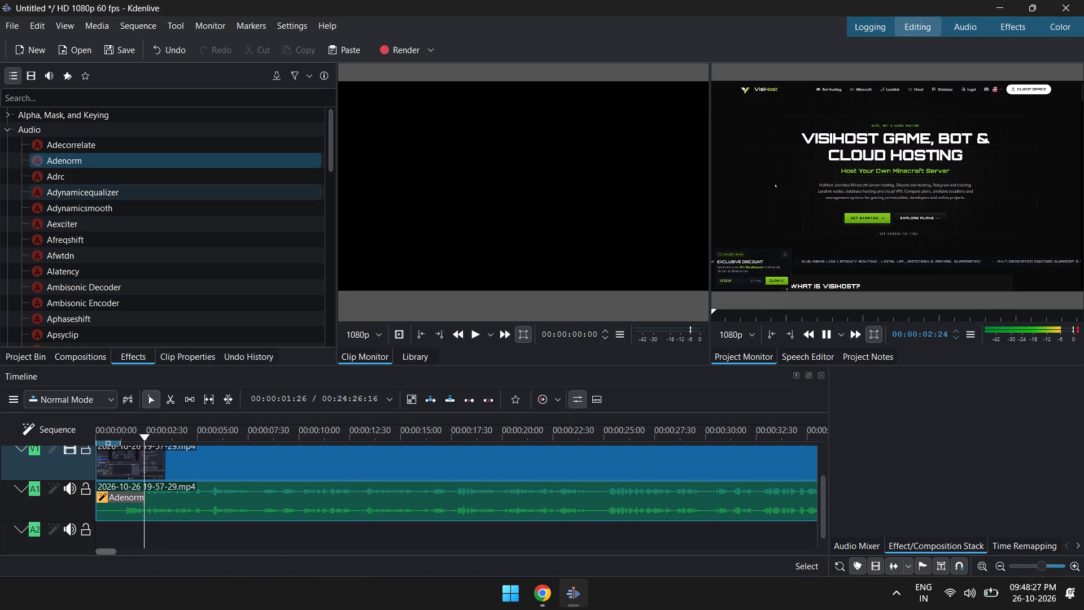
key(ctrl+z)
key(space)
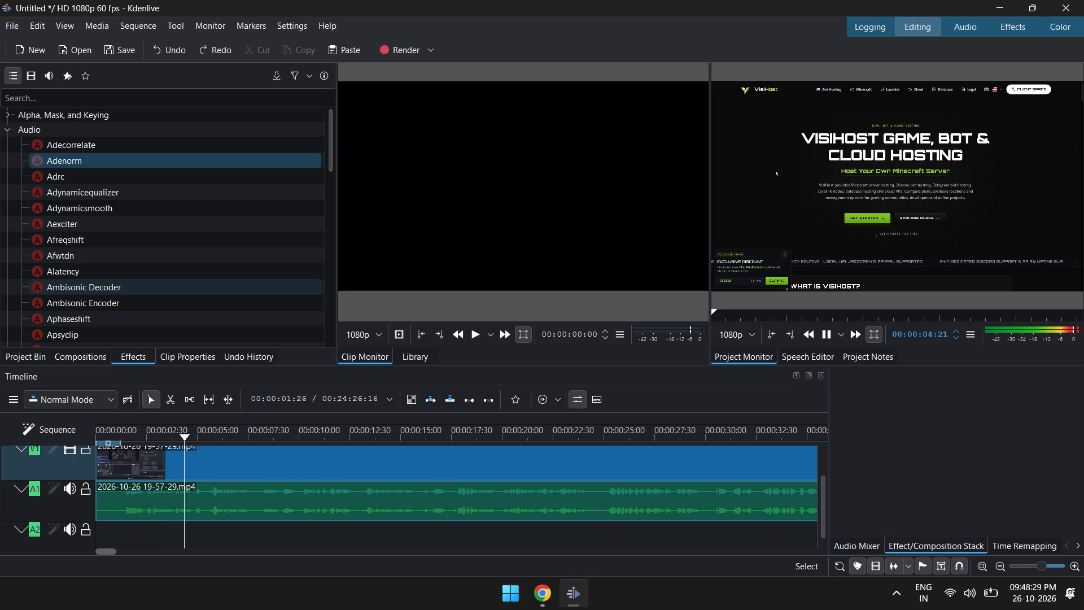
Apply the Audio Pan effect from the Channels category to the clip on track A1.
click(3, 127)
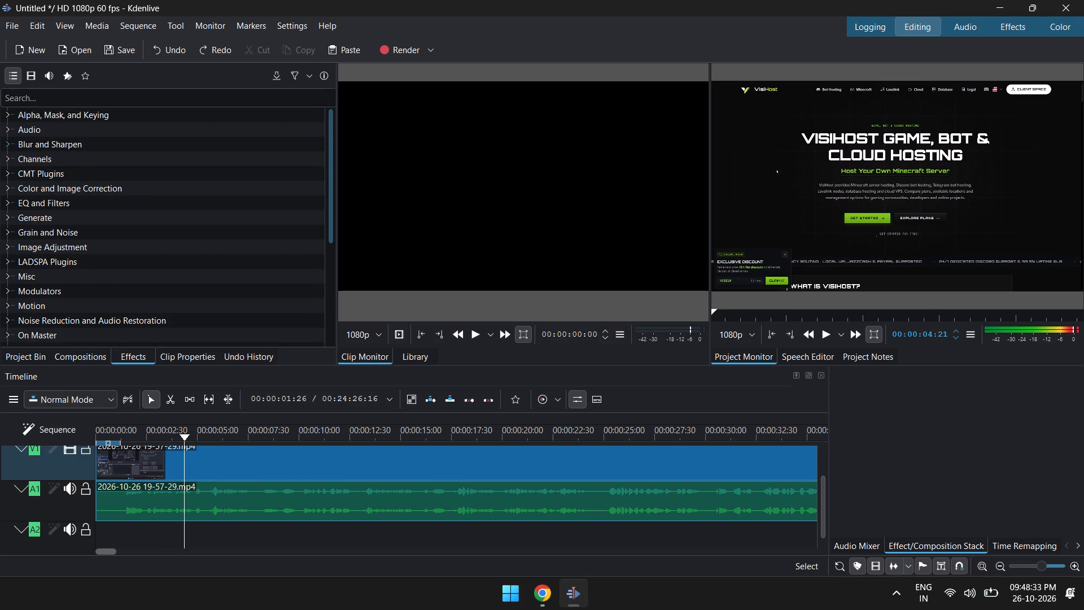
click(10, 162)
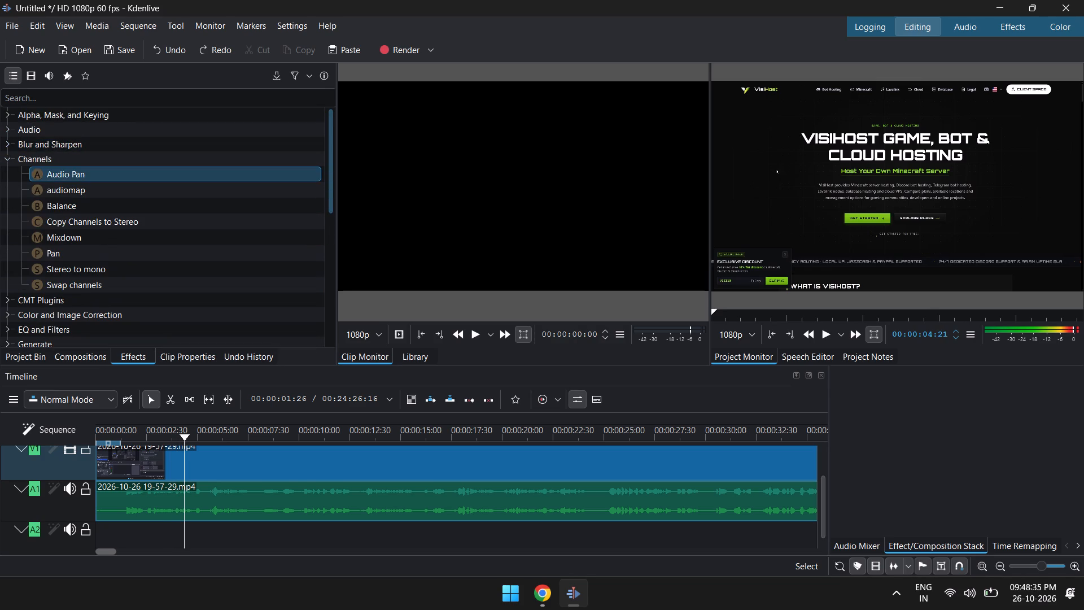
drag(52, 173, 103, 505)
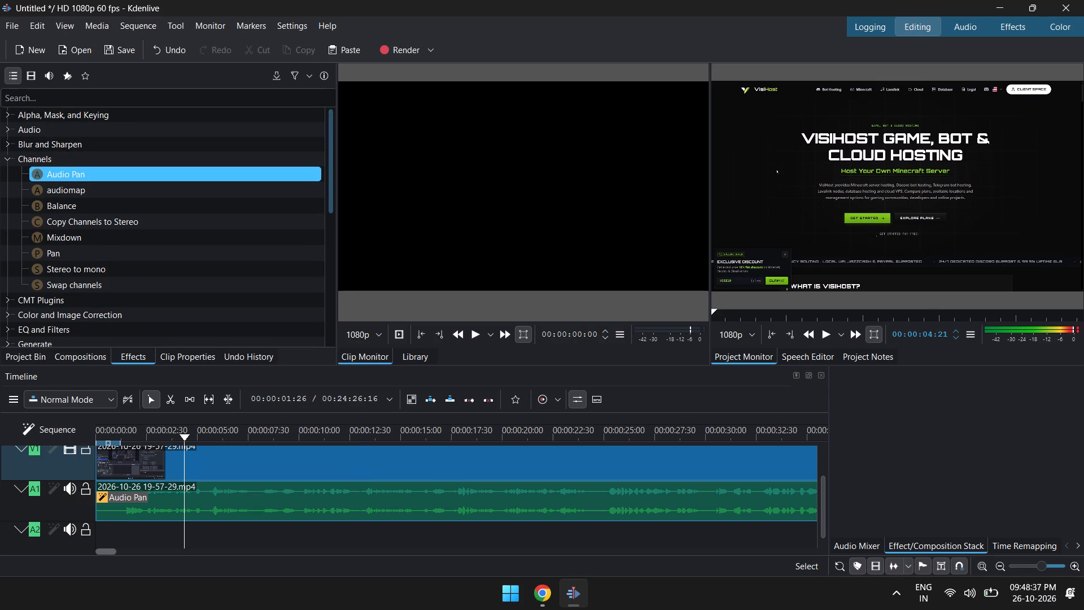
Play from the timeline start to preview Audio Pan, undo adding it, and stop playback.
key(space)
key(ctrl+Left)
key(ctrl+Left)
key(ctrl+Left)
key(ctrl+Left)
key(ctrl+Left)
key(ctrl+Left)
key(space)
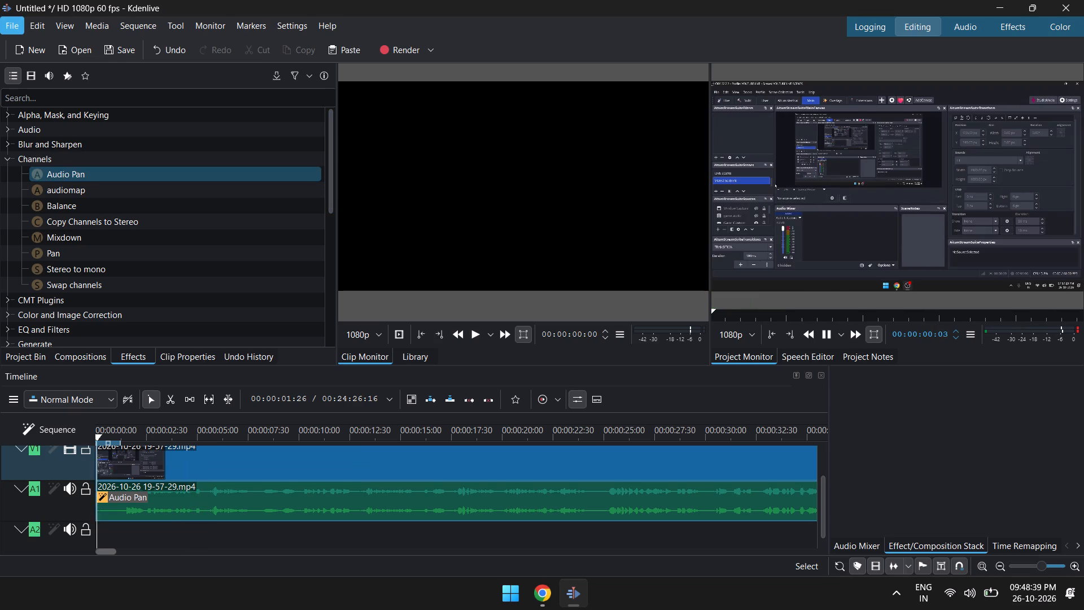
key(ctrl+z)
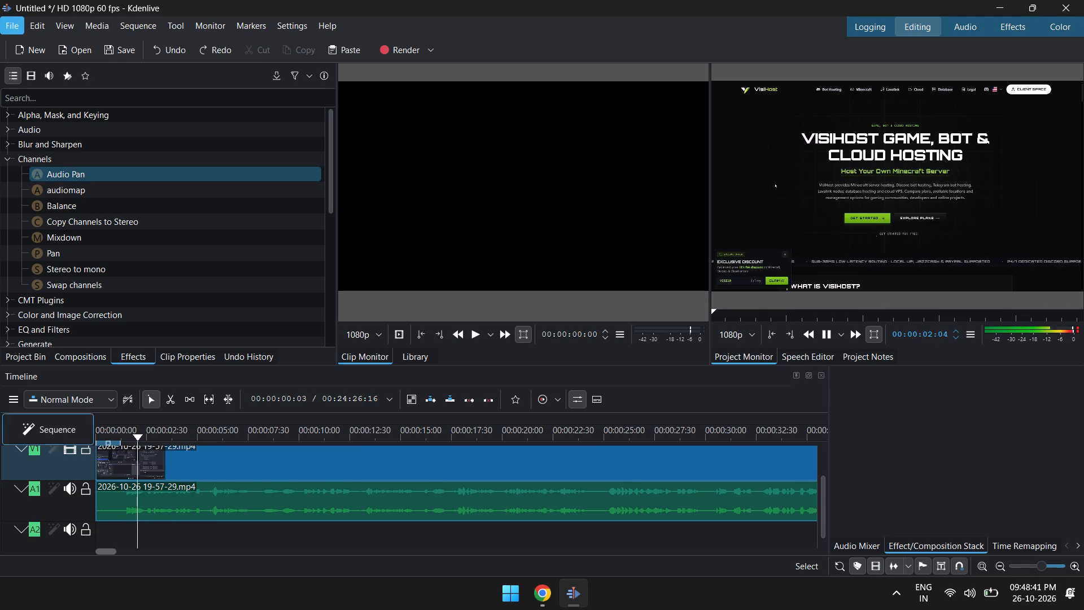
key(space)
Browse the effect categories, including CMT Plugins and Audio, and check the undo history.
click(6, 300)
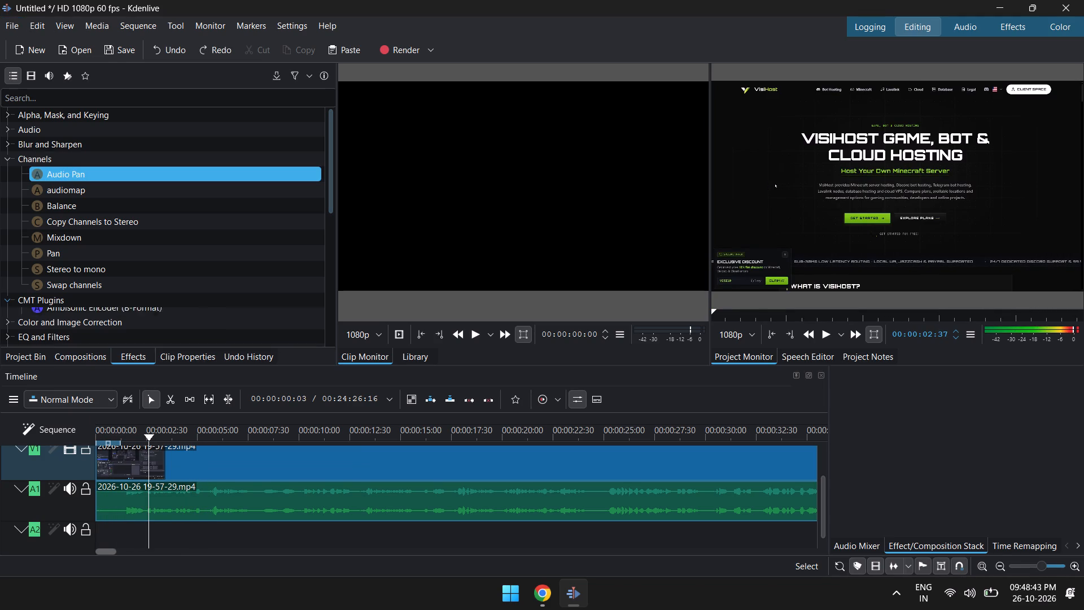
click(11, 155)
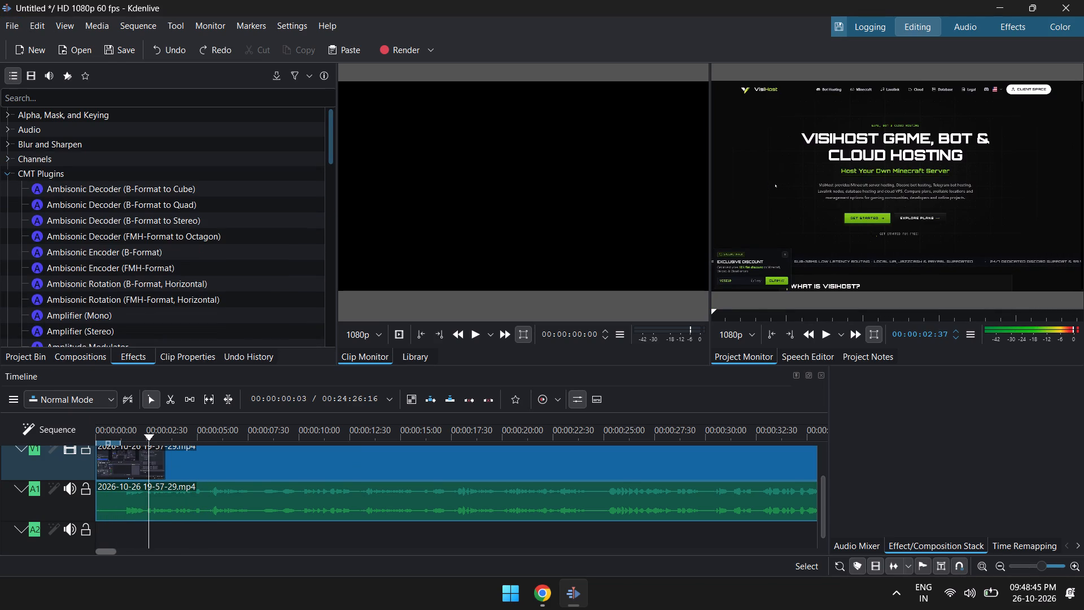
click(9, 173)
scroll(77, 216, down, 1)
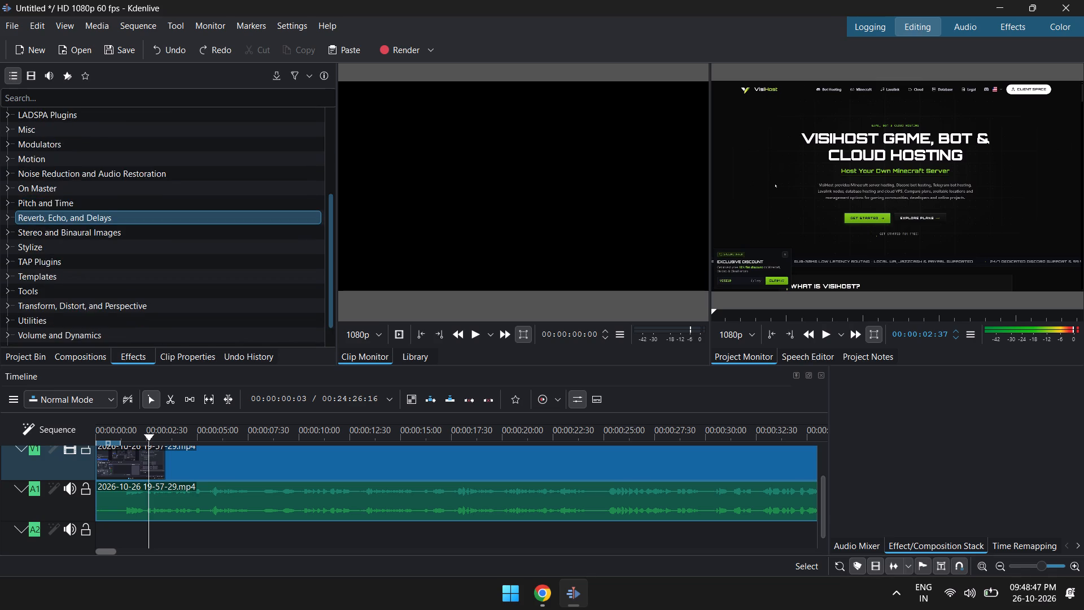
scroll(91, 210, up, 1)
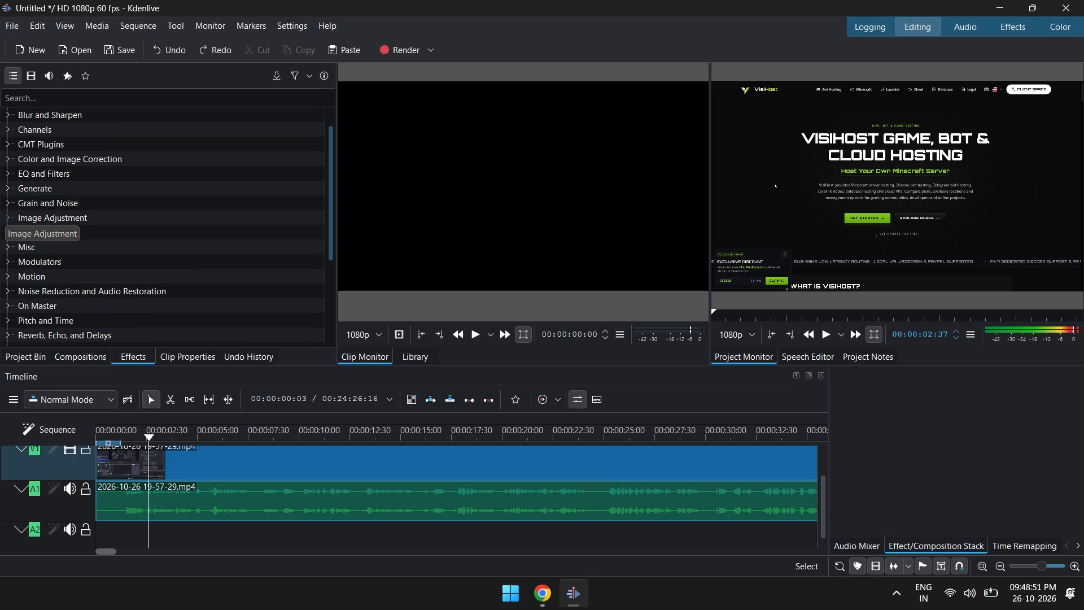
scroll(75, 131, up, 1)
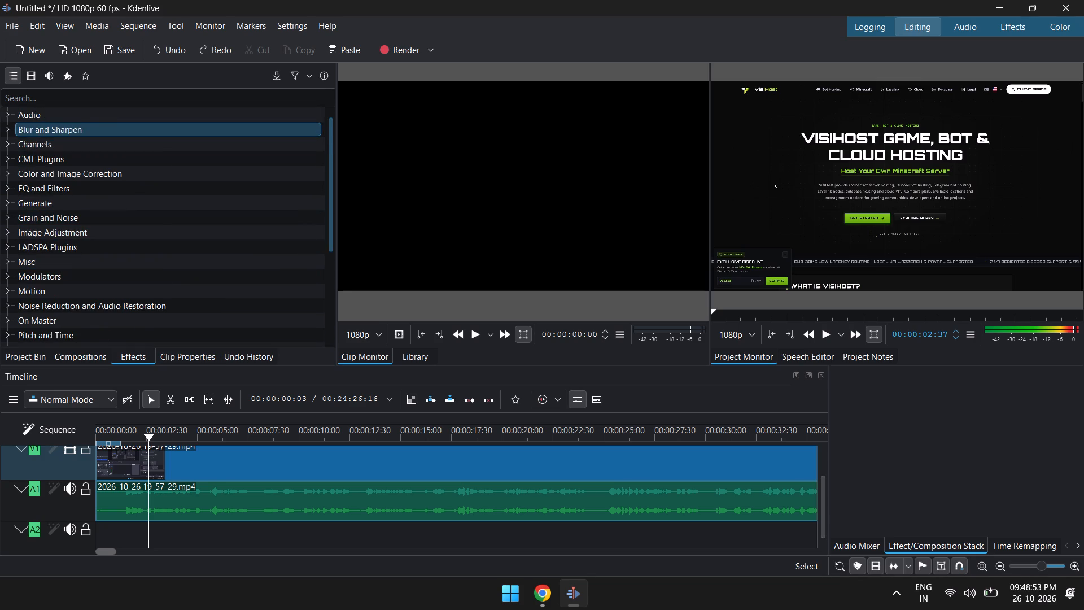
scroll(75, 131, up, 1)
click(10, 131)
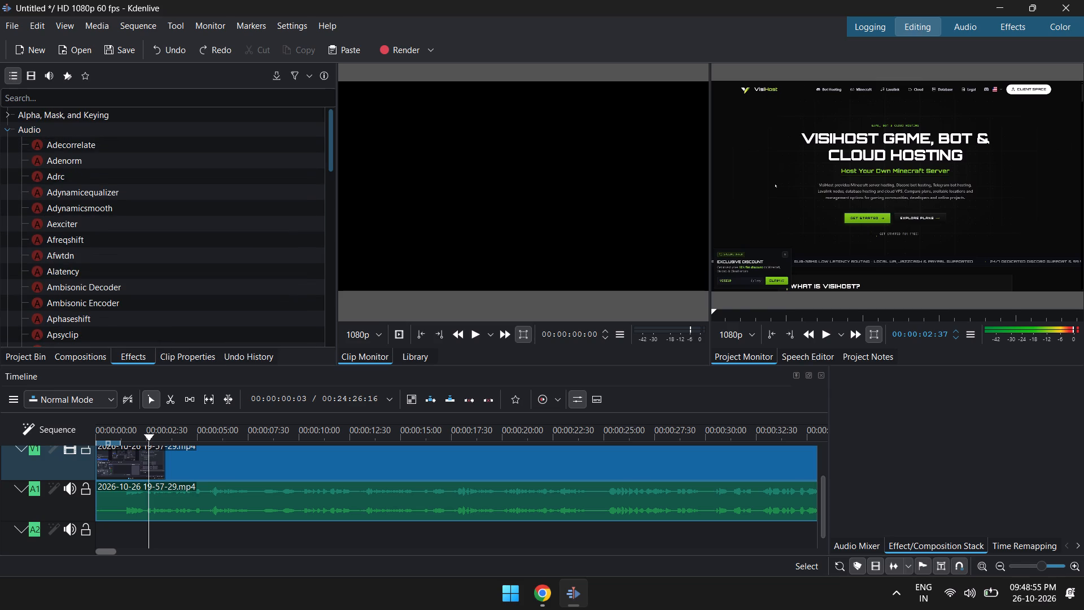
scroll(82, 199, down, 1)
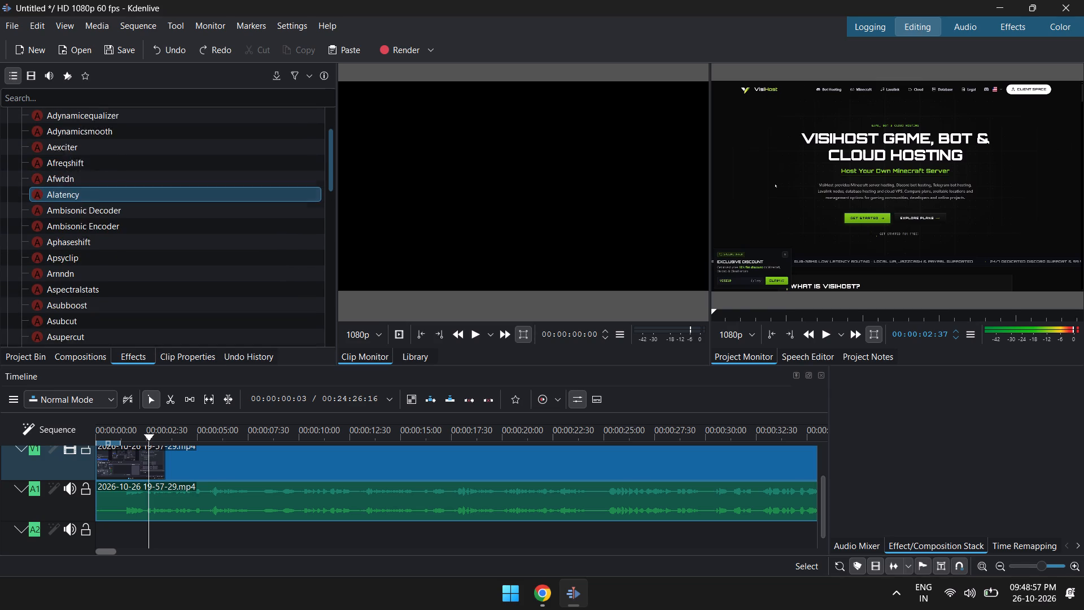
double_click(5, 128)
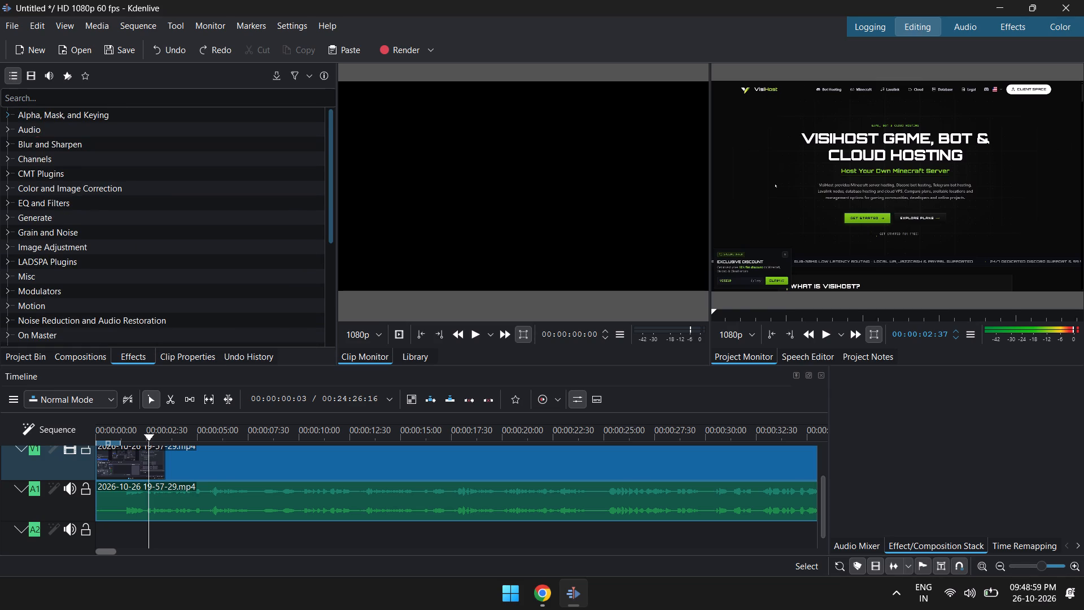
click(178, 363)
click(242, 361)
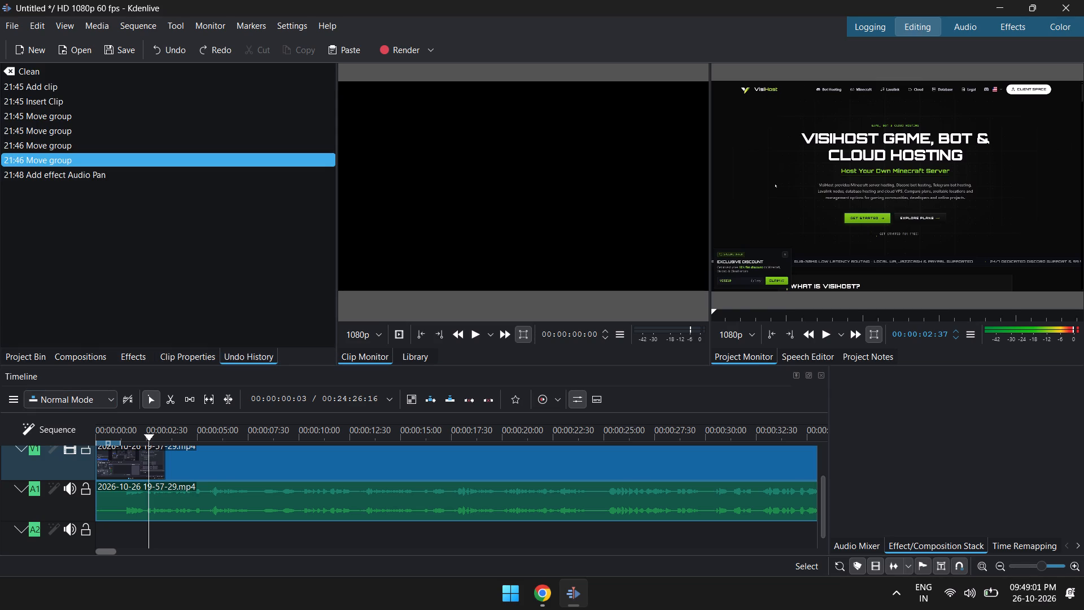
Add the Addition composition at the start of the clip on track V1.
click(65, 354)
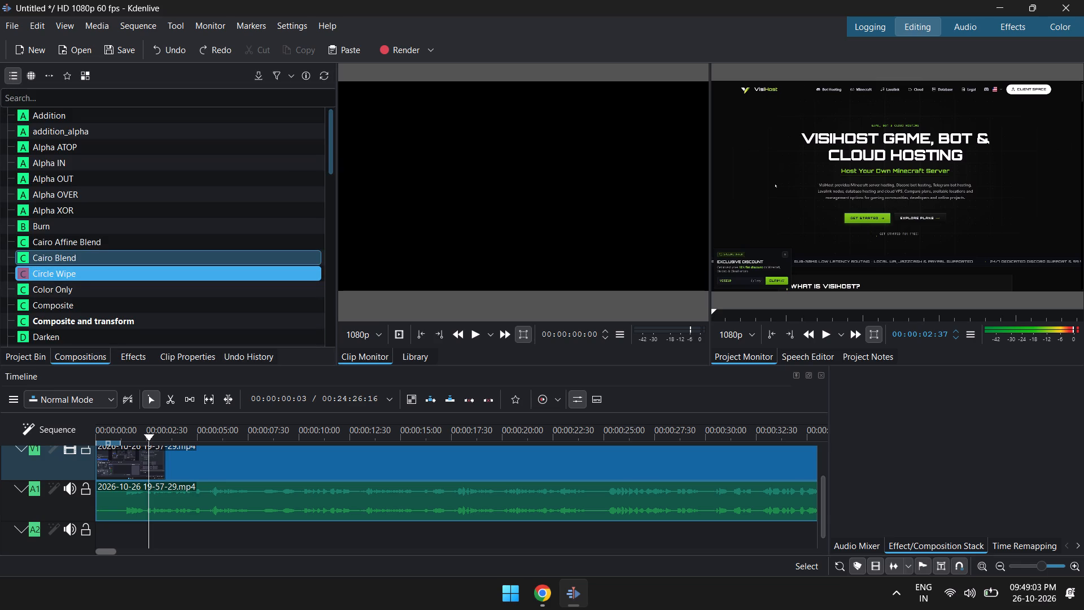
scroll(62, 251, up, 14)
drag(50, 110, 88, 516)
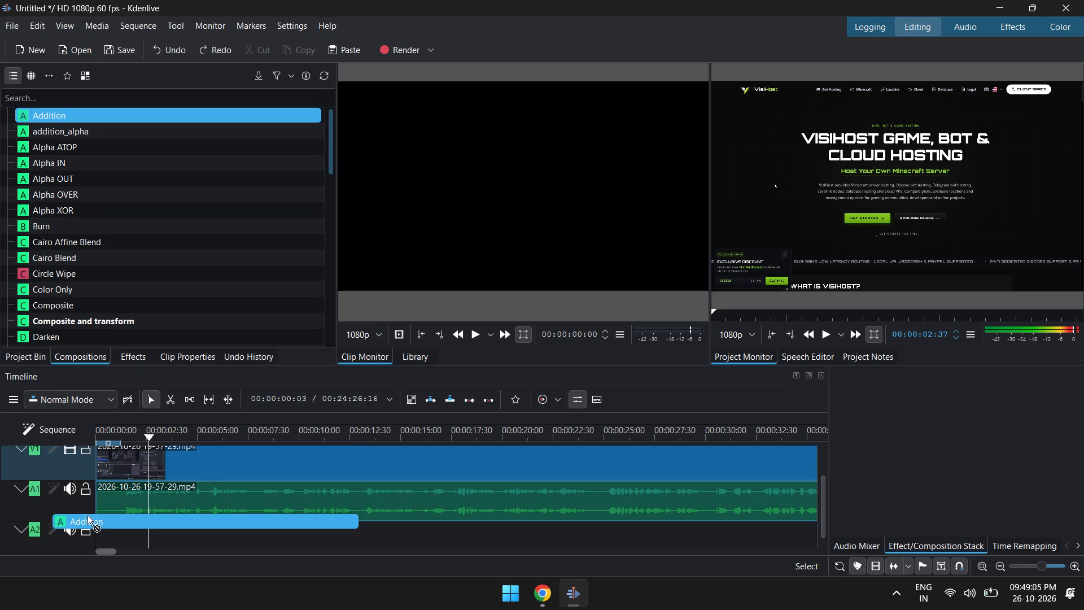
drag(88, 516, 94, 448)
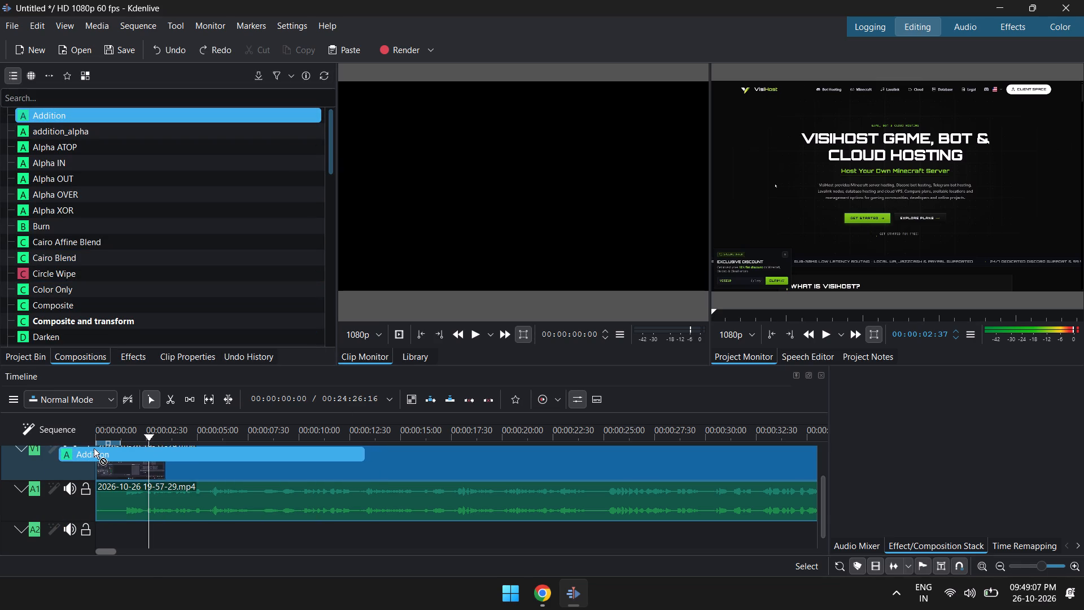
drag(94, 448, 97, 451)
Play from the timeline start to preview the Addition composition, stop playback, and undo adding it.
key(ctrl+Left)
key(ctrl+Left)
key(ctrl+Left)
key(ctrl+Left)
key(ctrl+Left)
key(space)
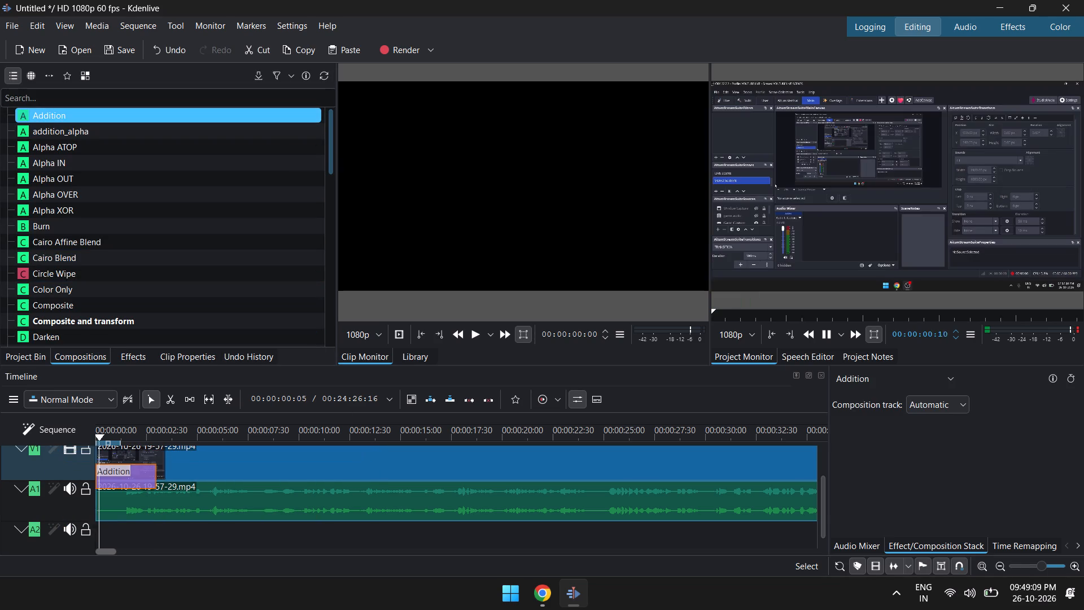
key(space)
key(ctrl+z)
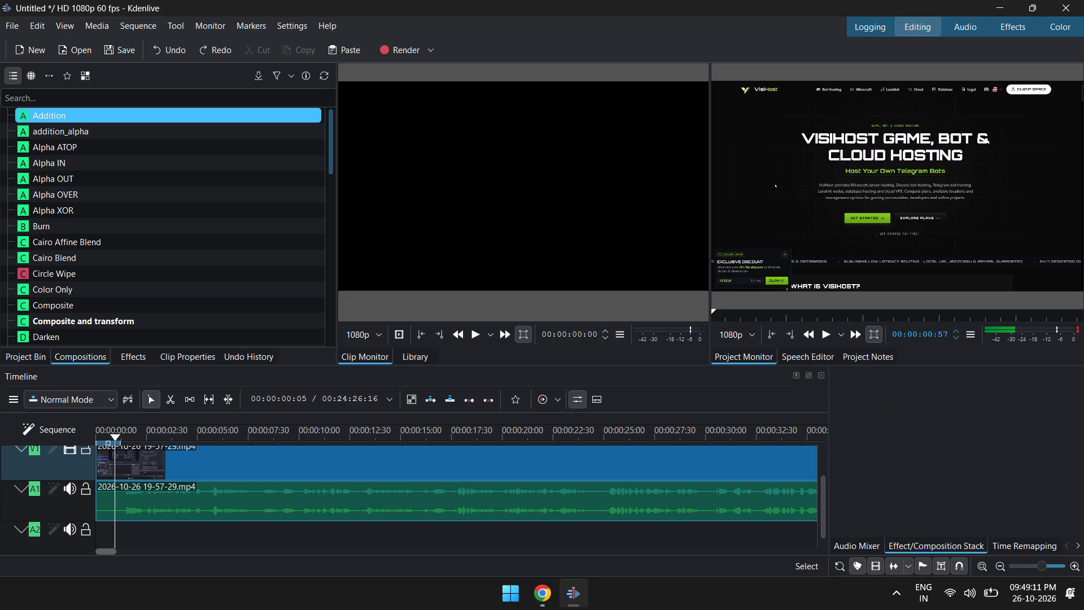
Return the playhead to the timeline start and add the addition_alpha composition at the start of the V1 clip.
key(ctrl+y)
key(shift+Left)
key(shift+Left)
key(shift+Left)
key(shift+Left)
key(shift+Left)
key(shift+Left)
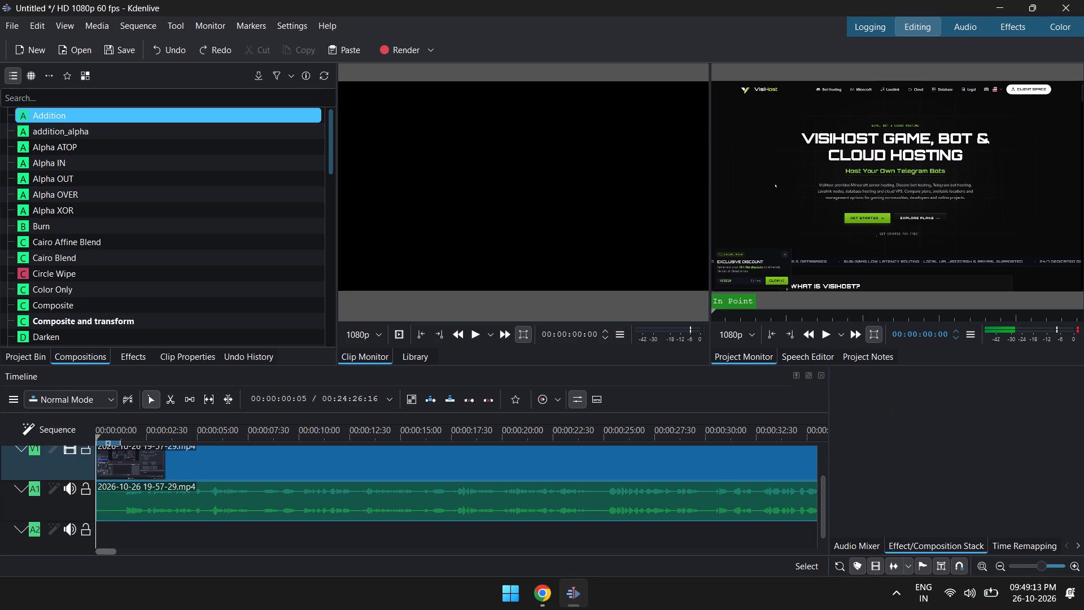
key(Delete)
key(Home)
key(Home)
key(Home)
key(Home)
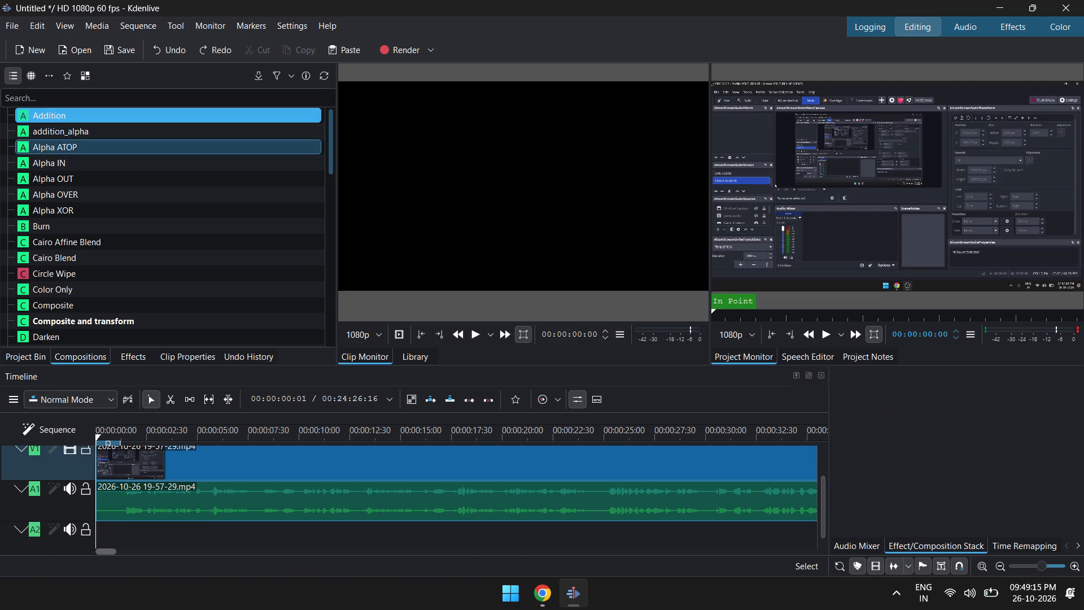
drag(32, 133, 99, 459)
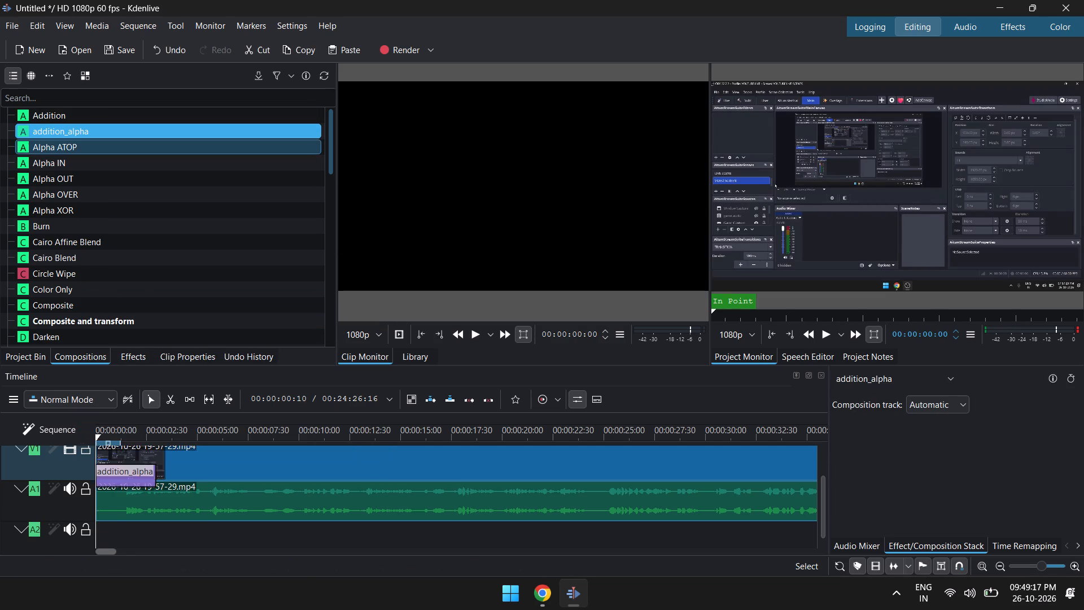
Play the timeline to preview addition_alpha, stop playback, and advance frame by frame through the composition.
key(space)
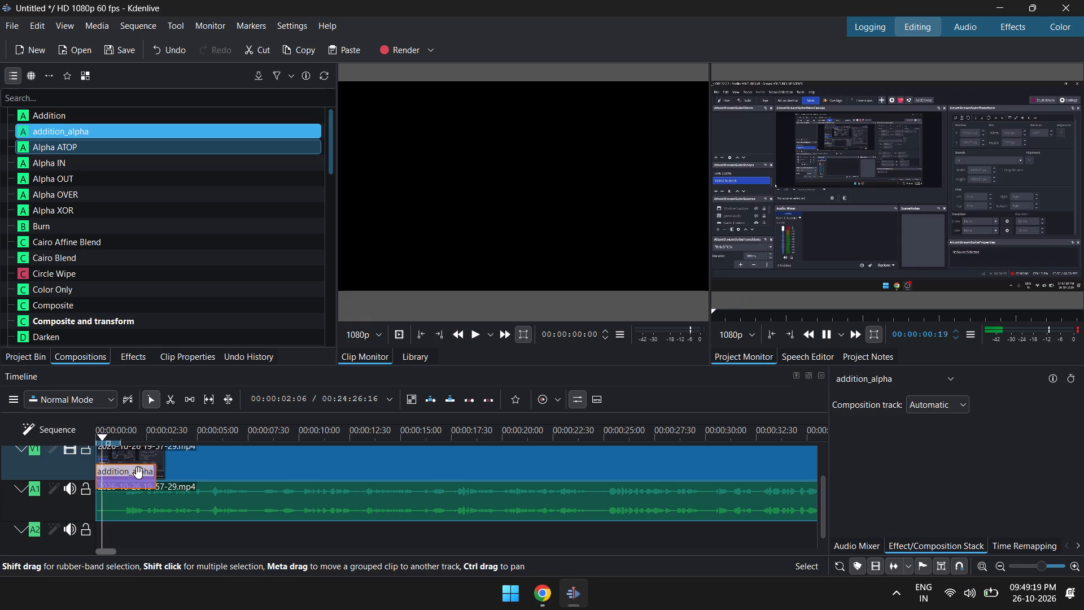
key(space)
key(Right)
key(Right)
key(Right)
key(Right)
key(Right)
key(Right)
key(Right)
key(Right)
key(Right)
key(Right)
key(Right)
key(Right)
key(Right)
key(Right)
key(Right)
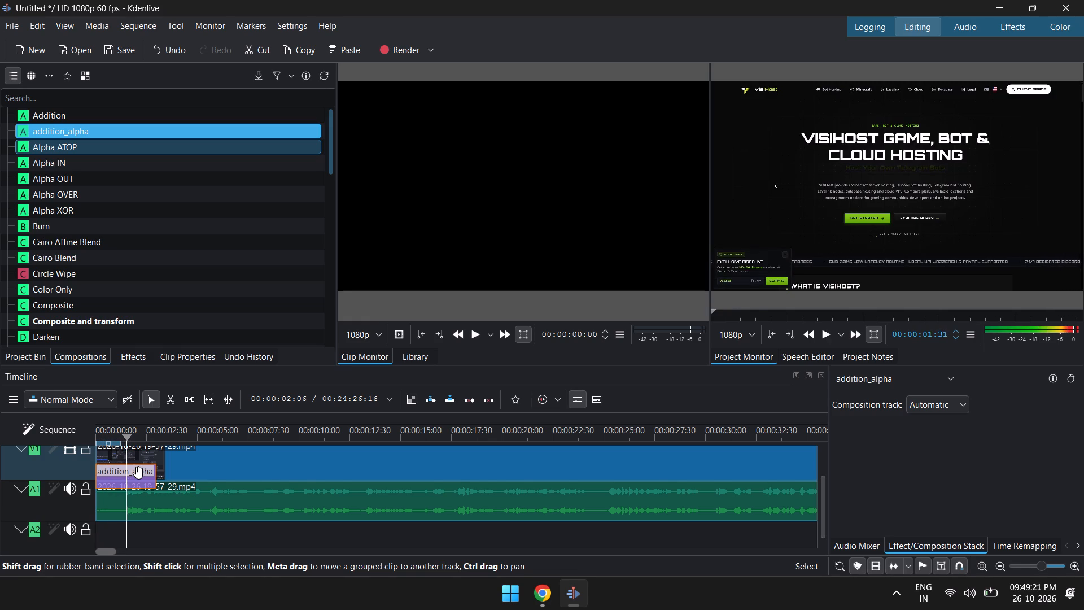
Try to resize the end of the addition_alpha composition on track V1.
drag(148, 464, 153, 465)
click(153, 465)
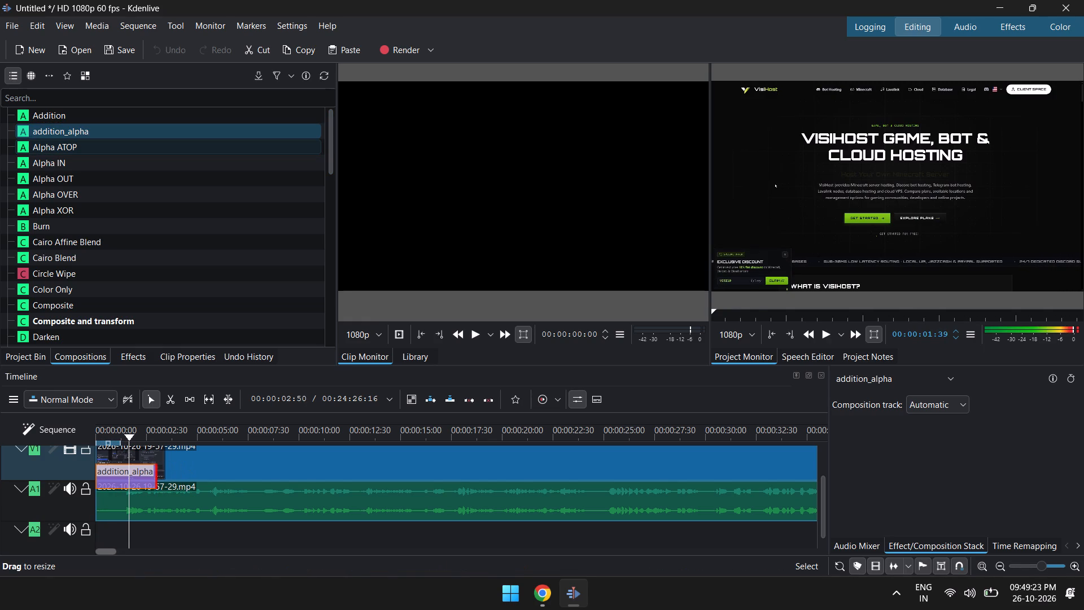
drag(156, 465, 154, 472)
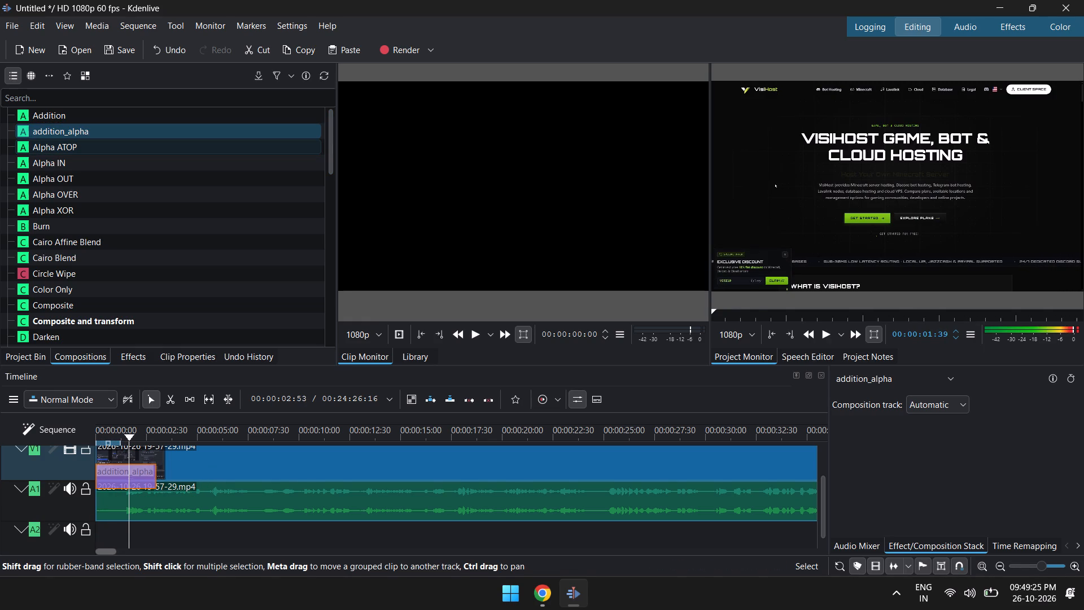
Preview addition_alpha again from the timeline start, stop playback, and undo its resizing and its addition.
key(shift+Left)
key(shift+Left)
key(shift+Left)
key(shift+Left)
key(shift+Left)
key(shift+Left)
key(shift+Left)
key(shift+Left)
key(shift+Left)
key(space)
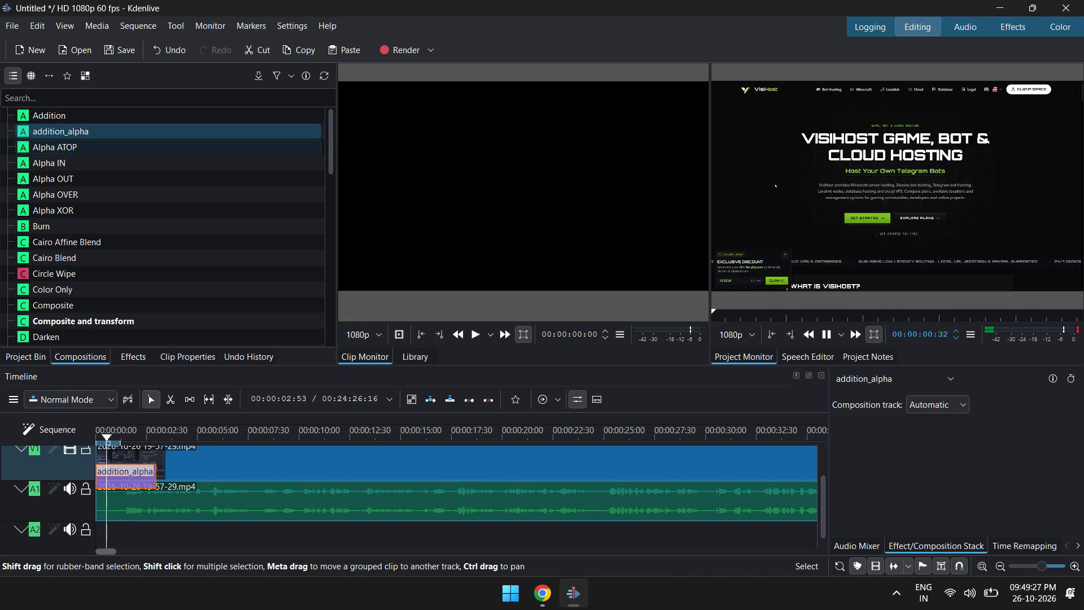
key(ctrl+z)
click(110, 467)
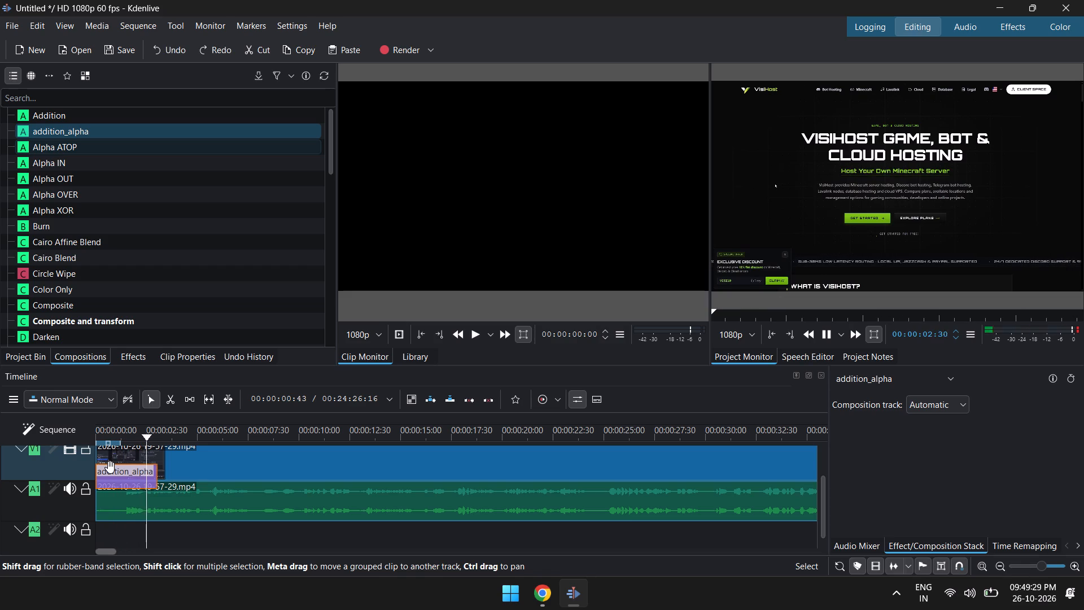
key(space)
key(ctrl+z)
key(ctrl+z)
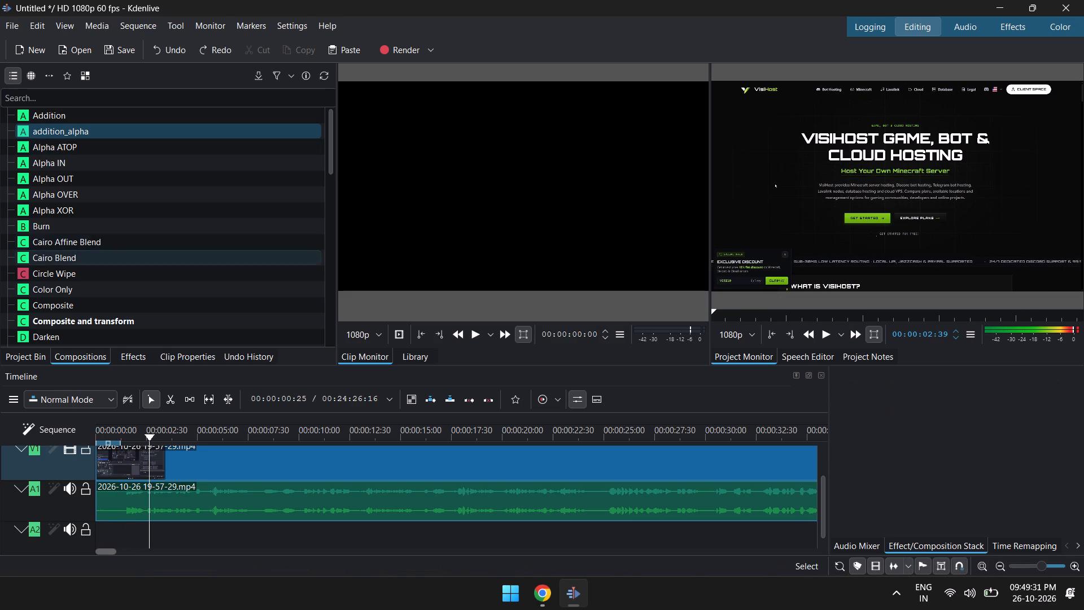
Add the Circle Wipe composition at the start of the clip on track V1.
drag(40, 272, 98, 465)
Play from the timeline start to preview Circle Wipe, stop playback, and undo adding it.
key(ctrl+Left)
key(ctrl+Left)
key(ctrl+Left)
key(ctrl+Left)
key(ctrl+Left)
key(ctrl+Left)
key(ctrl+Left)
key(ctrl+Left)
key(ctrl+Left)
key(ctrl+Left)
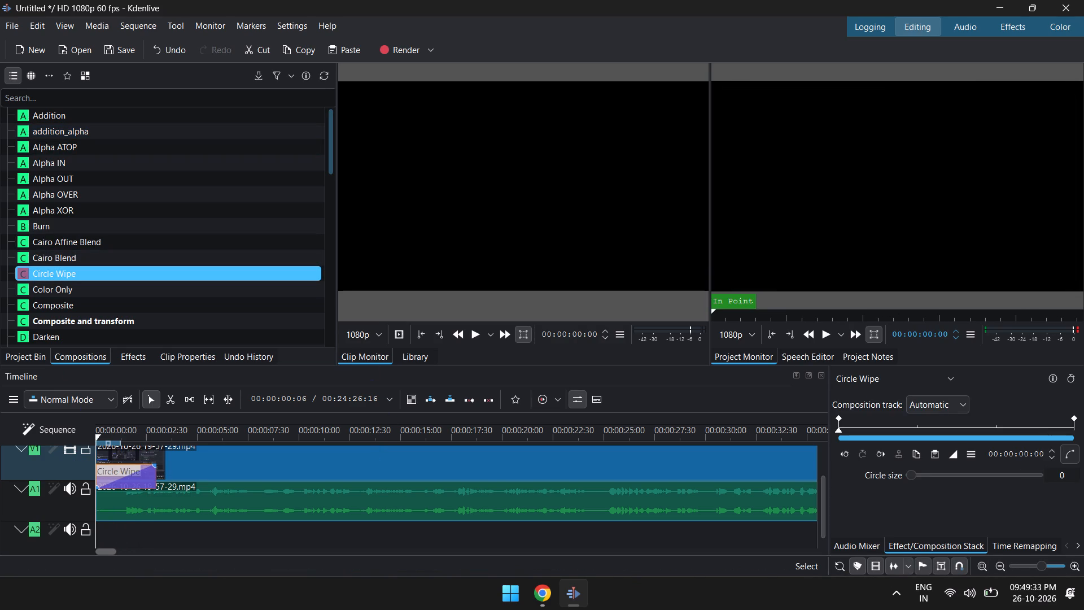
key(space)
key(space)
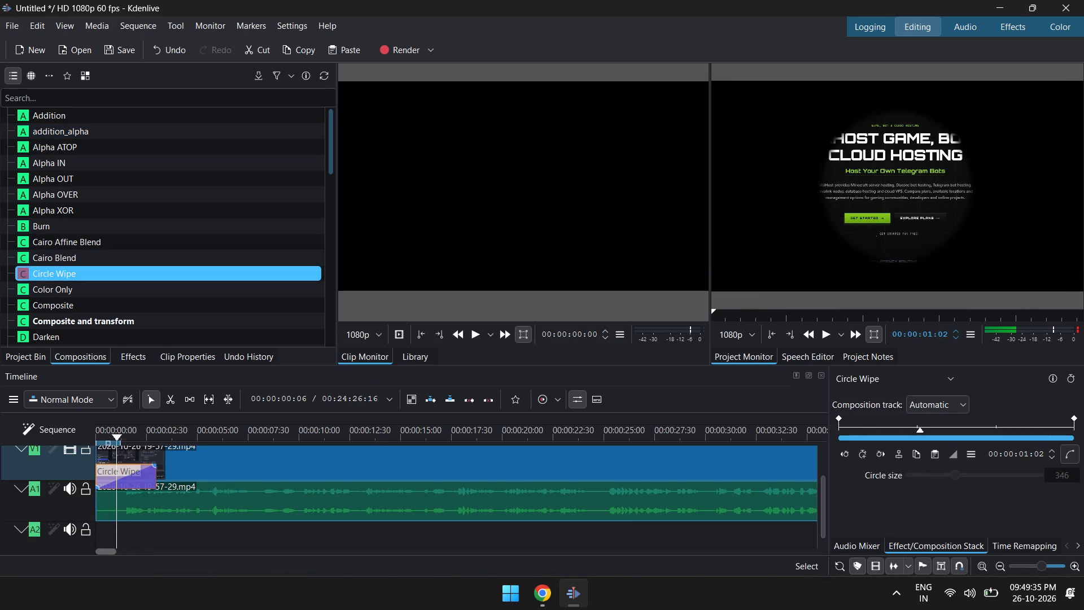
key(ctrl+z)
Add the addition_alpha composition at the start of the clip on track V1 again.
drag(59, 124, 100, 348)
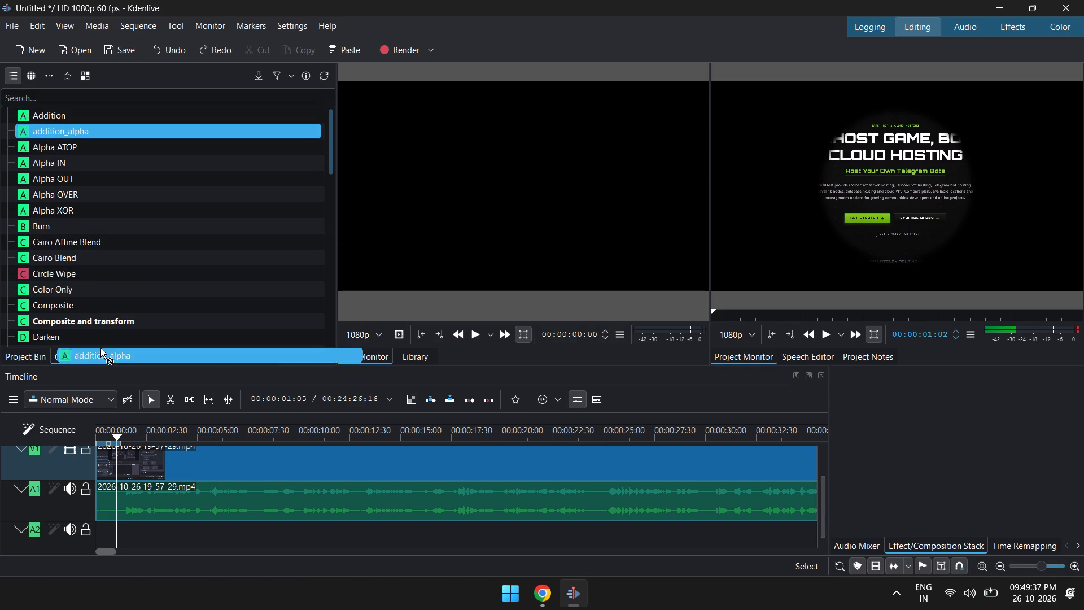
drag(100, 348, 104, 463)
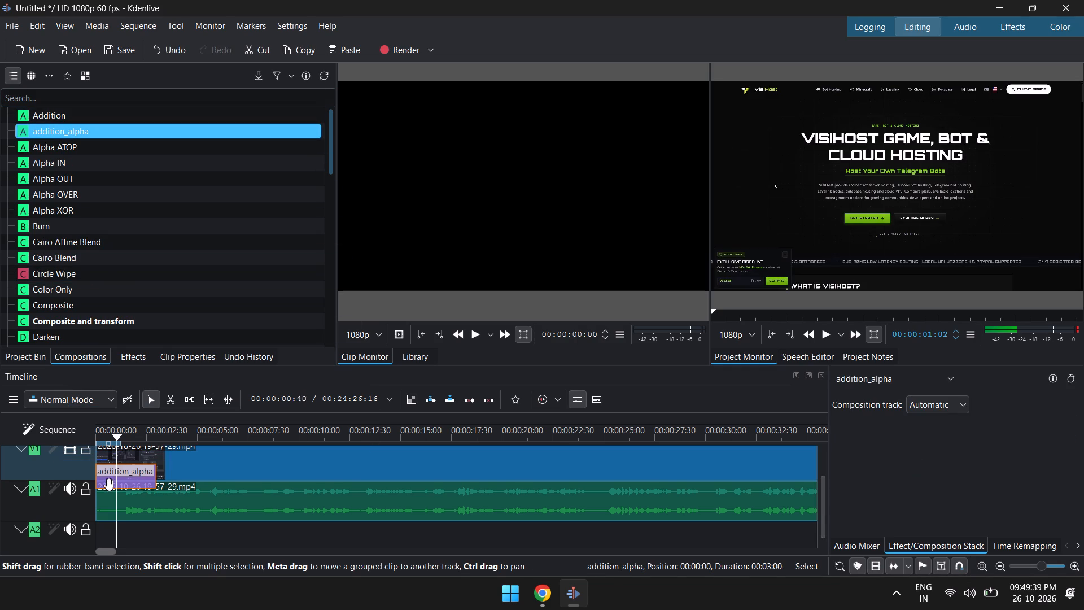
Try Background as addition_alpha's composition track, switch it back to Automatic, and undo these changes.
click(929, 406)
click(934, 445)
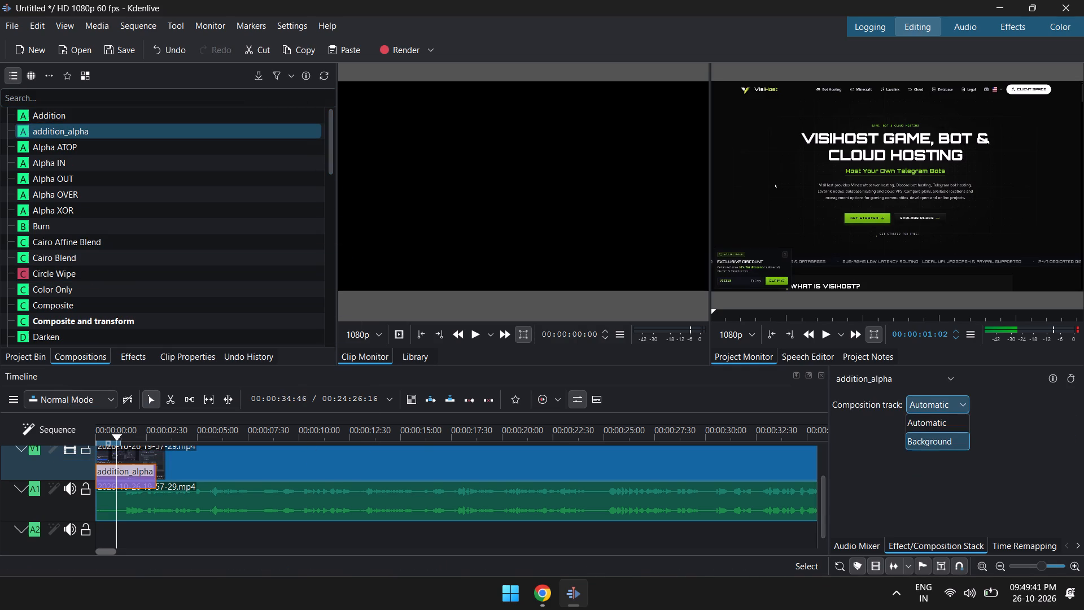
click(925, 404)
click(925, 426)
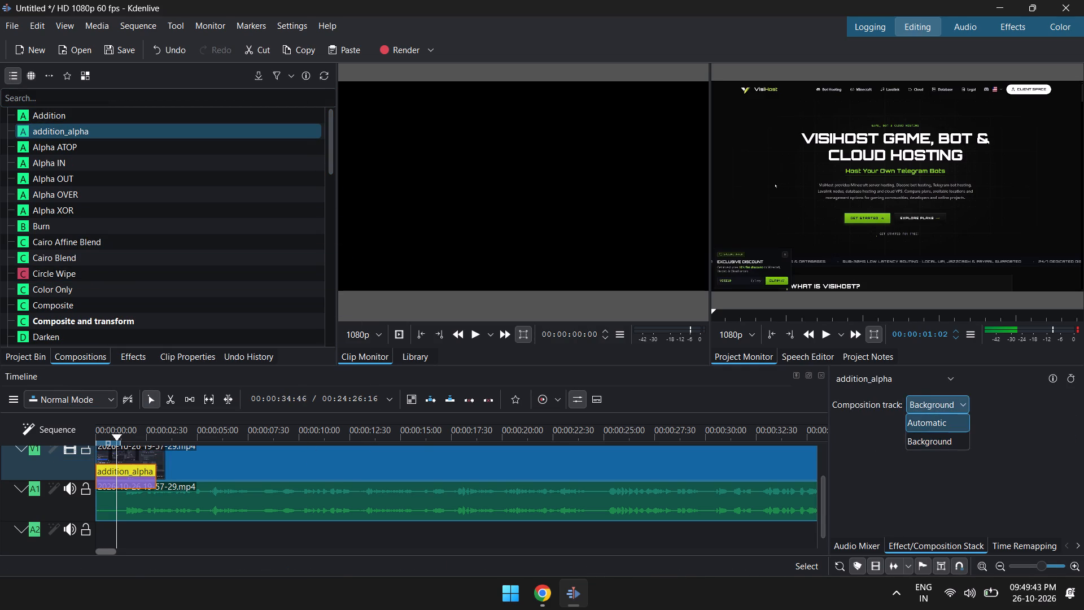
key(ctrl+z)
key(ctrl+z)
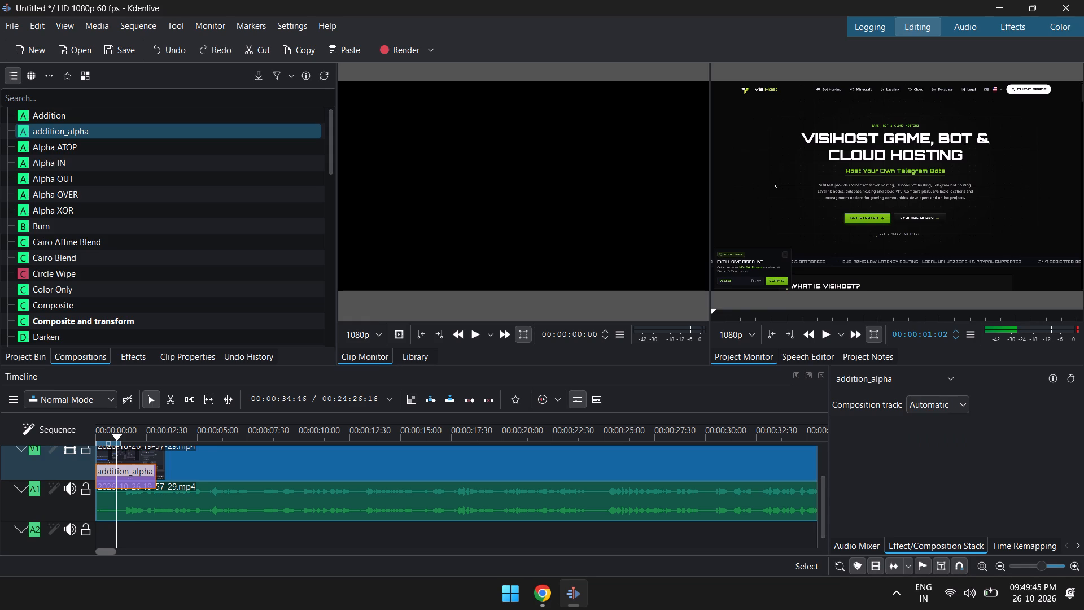
Lift the timeline zone covering the start of the clip up to 00:01:15.
key(z)
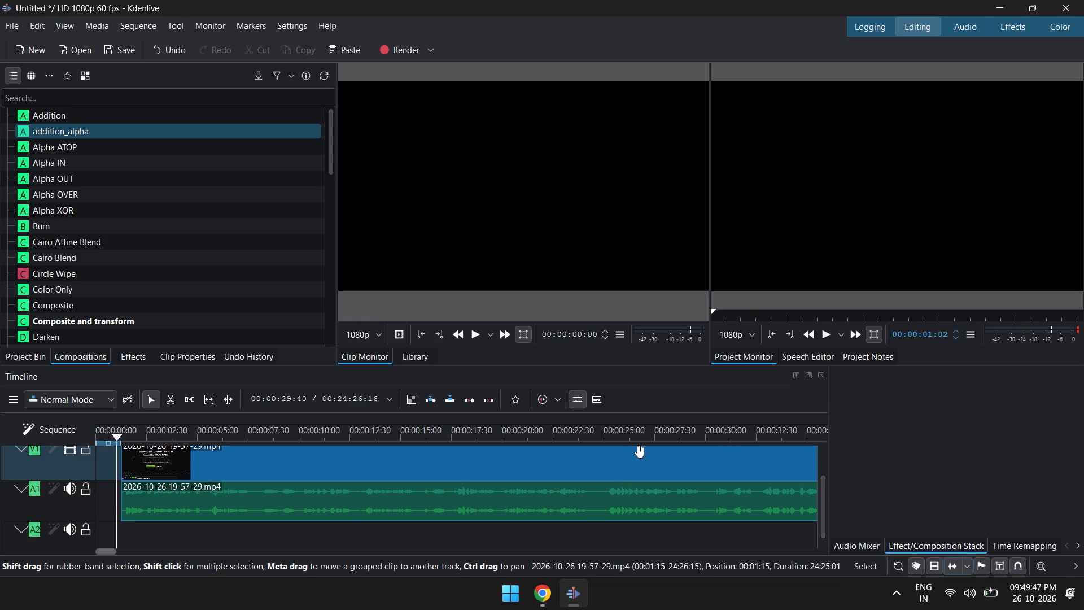
Move the playhead and the grouped video and audio clip to the timeline start, closing the gap.
scroll(193, 474, up, 1)
click(112, 472)
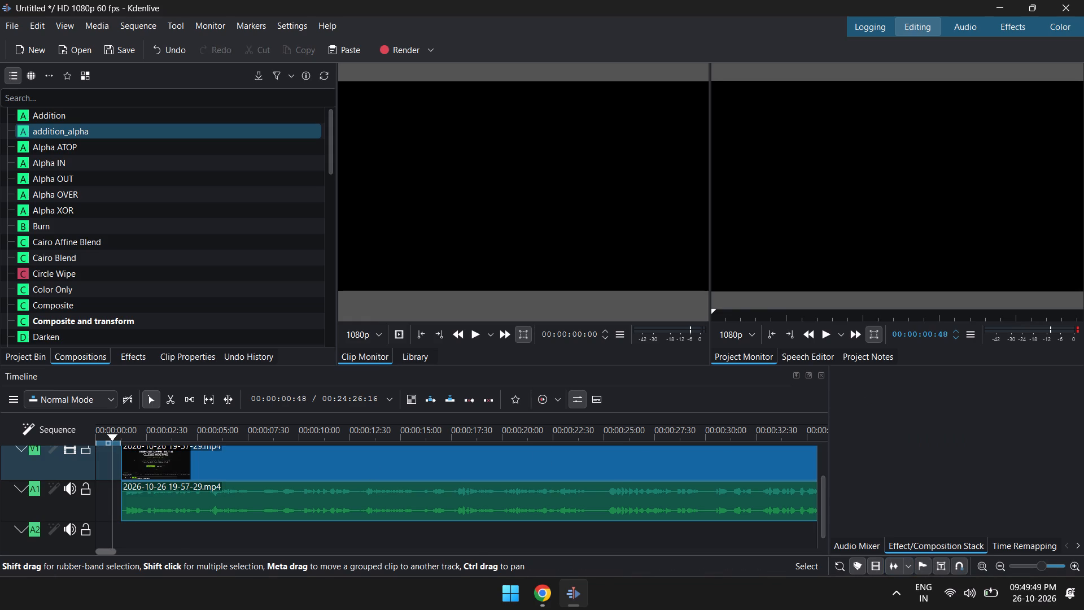
drag(108, 464, 94, 464)
drag(270, 480, 169, 480)
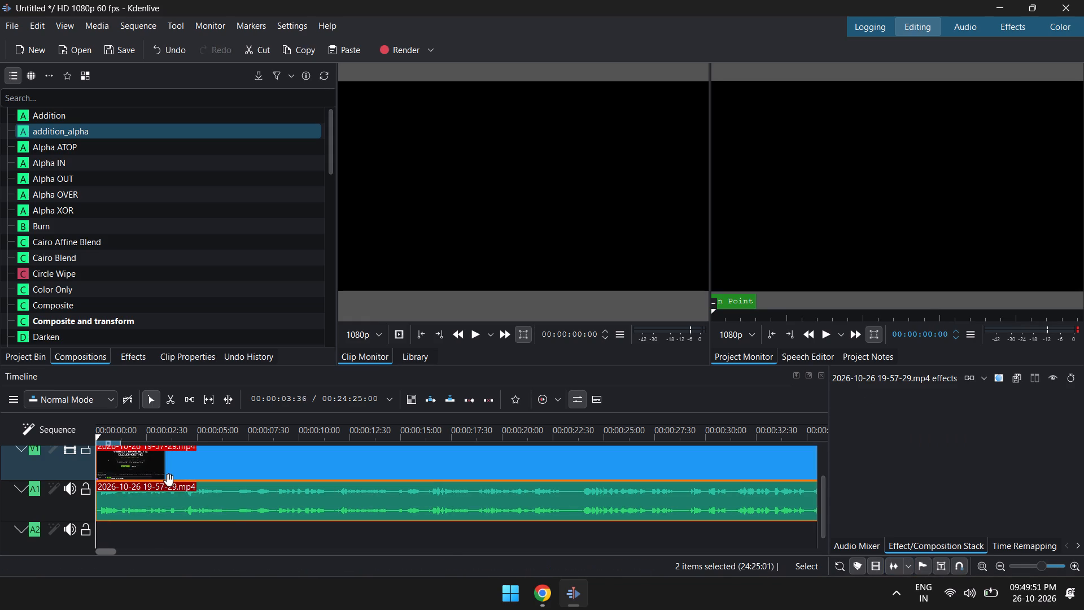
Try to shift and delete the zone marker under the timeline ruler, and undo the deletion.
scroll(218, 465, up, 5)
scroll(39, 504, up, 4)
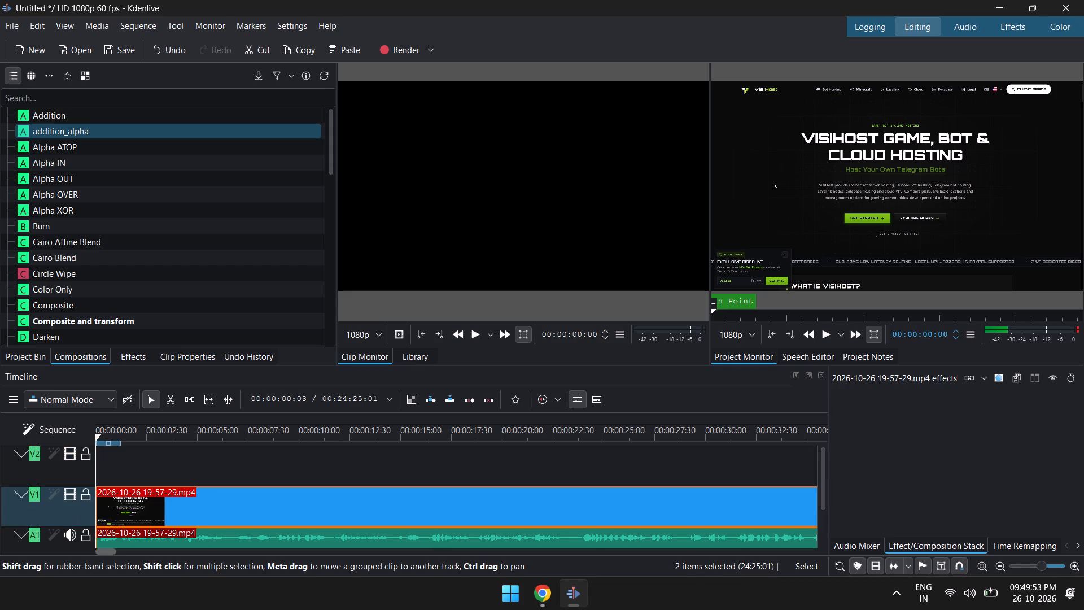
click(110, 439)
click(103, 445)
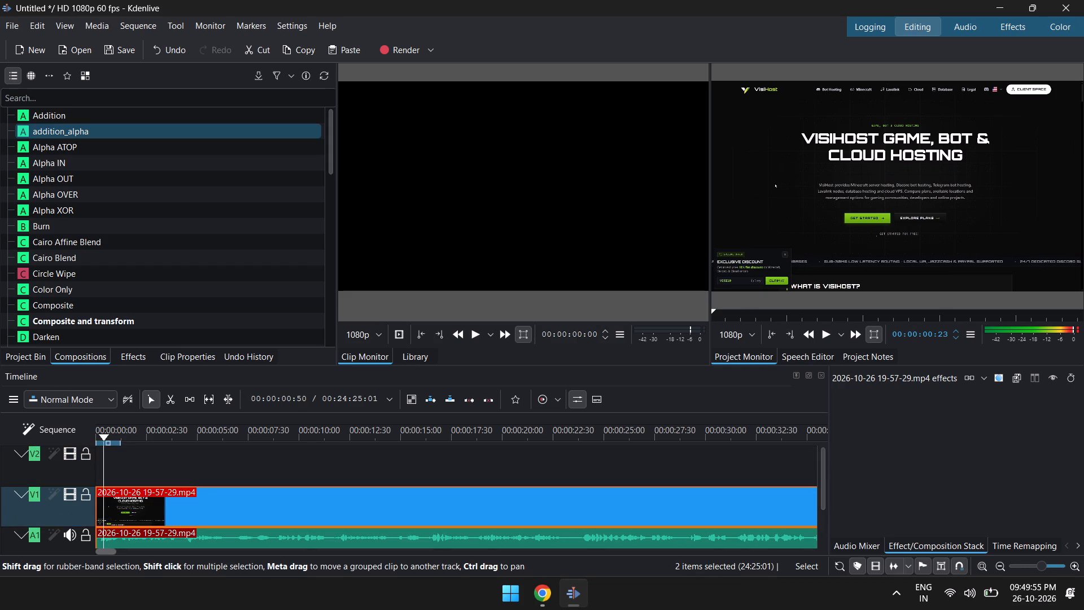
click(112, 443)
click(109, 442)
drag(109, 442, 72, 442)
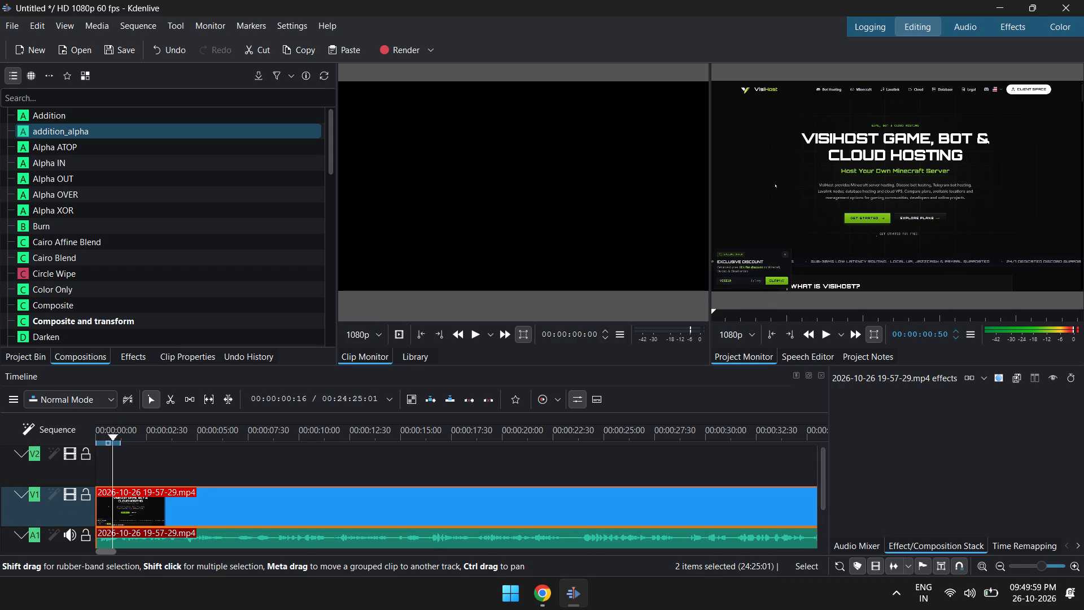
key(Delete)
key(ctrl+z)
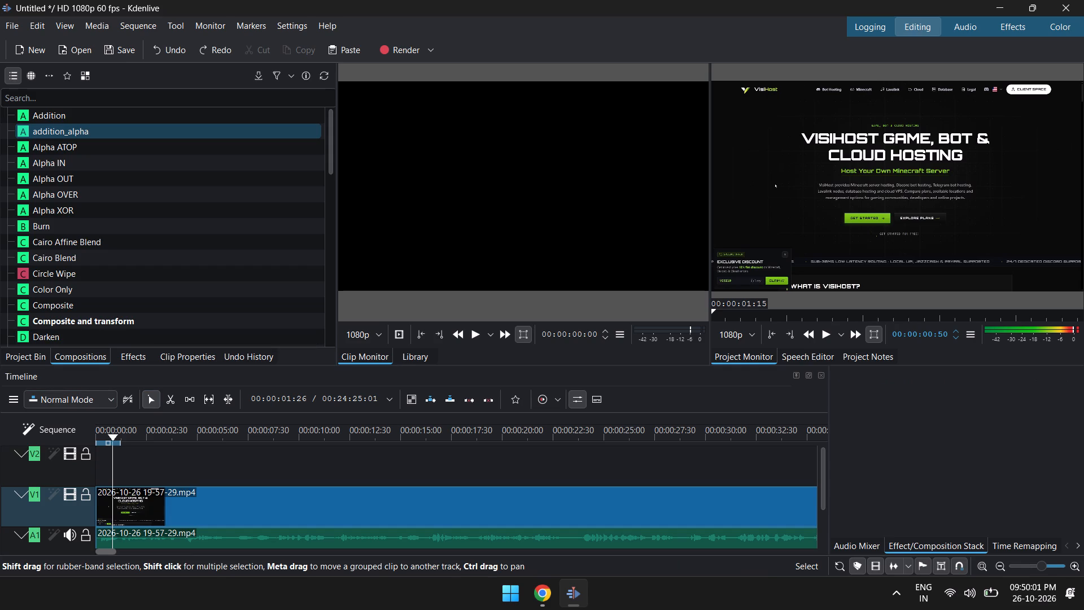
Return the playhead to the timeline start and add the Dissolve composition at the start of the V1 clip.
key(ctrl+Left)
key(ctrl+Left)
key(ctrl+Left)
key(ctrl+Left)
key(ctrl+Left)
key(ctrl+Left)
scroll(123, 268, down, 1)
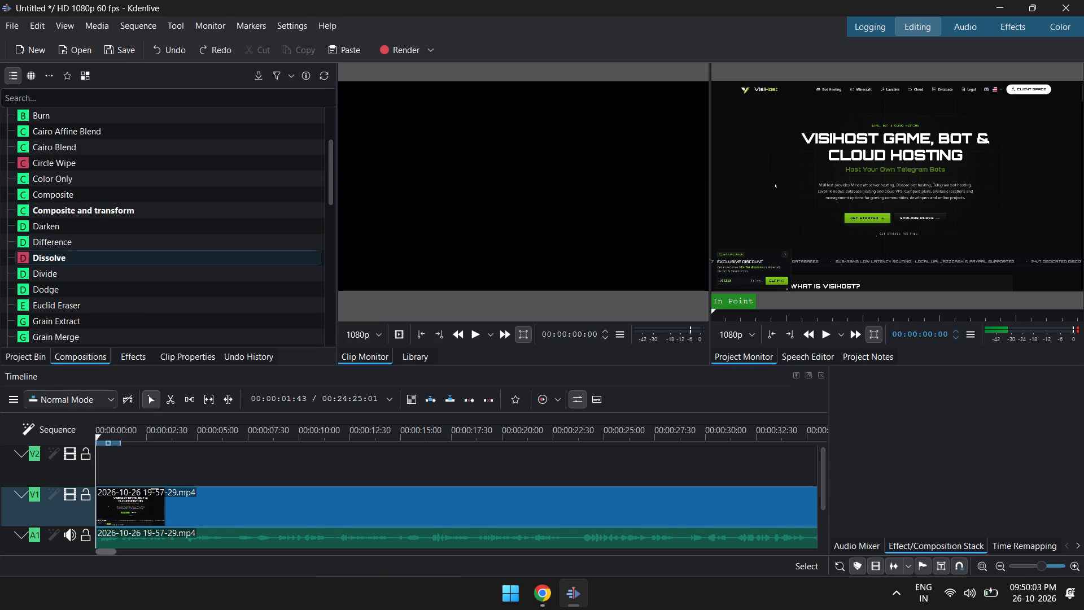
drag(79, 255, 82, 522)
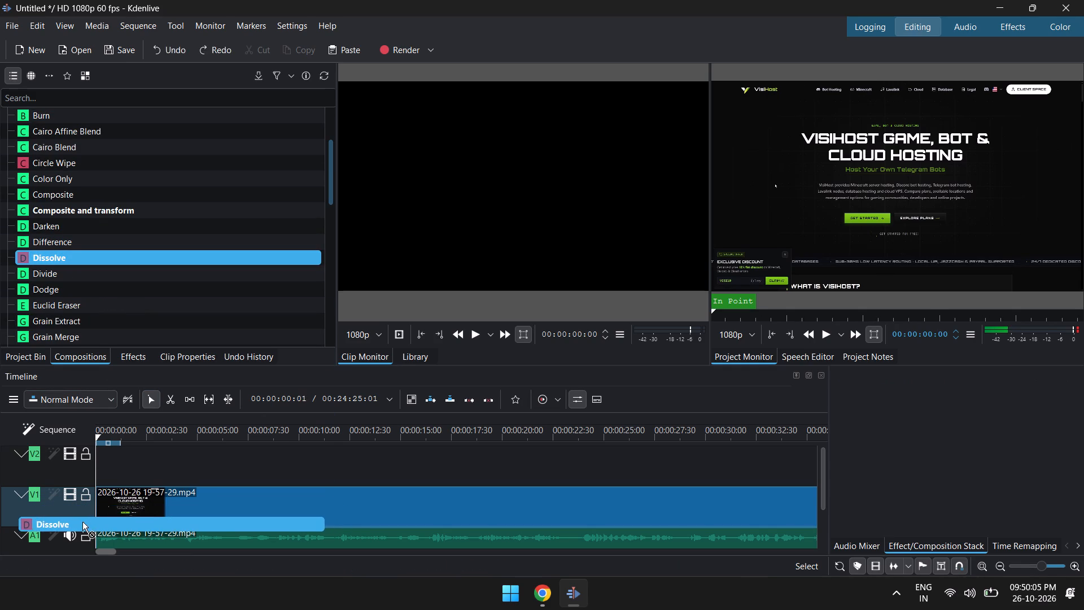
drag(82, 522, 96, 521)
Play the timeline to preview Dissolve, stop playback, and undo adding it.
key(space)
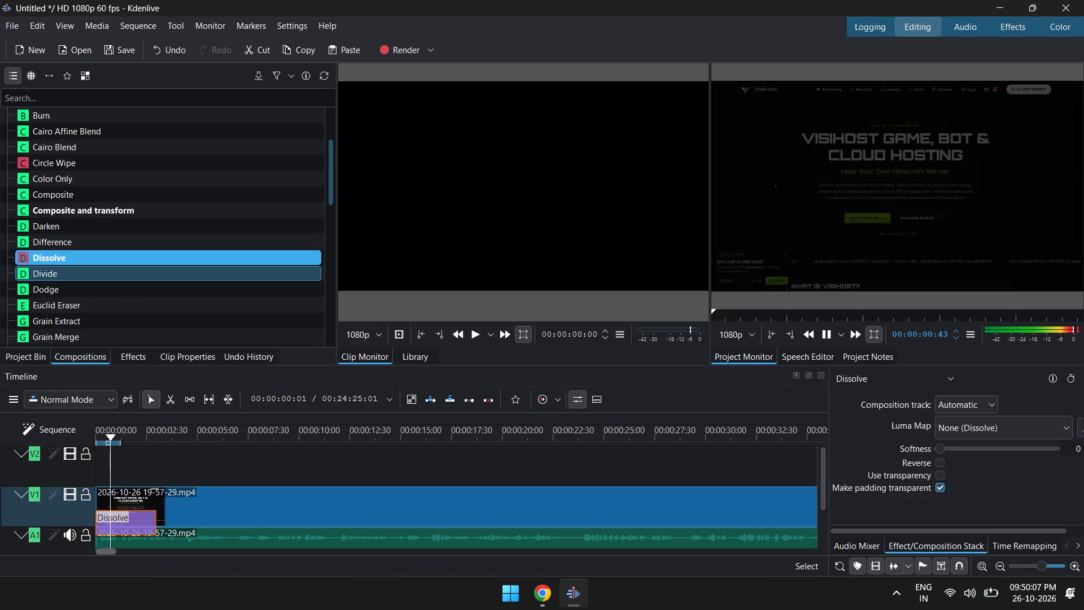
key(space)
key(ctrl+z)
key(alt+Tab)
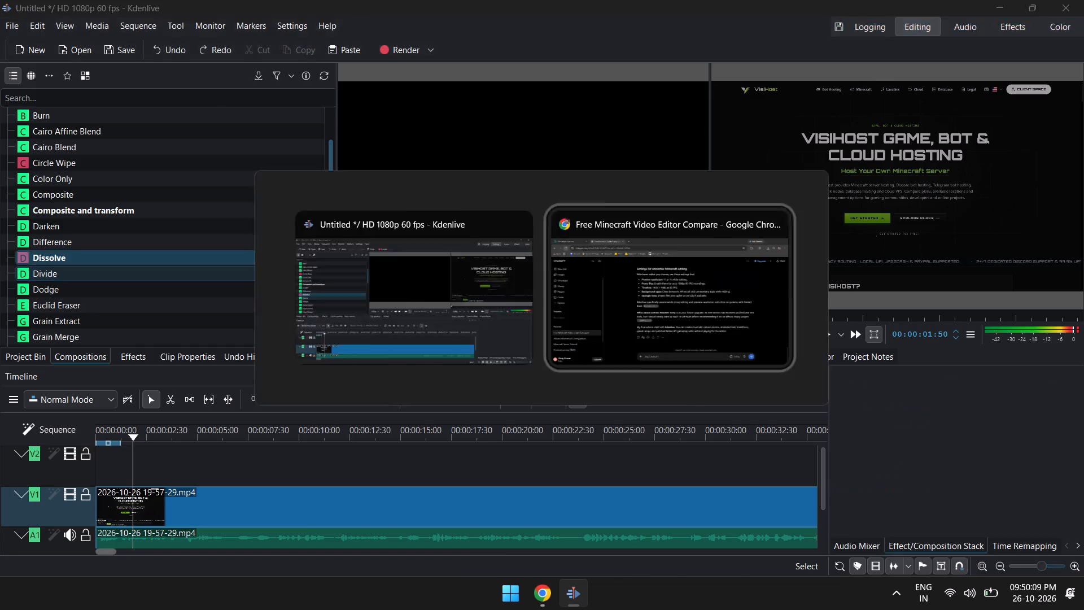
key(alt+Tab)
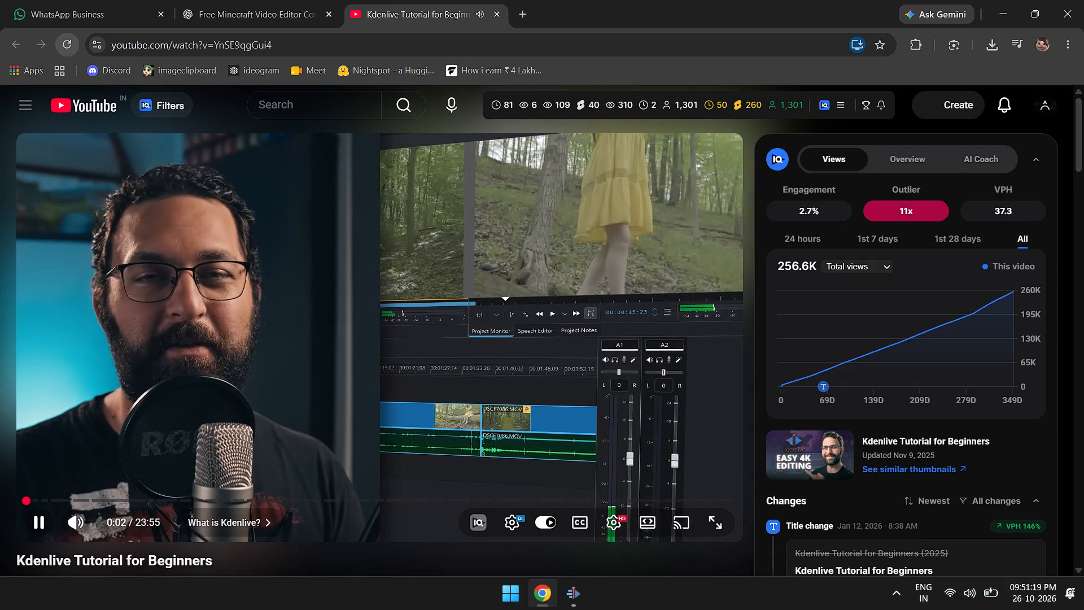
Skip two chapters ahead in the Kdenlive tutorial video.
key(ctrl+Right)
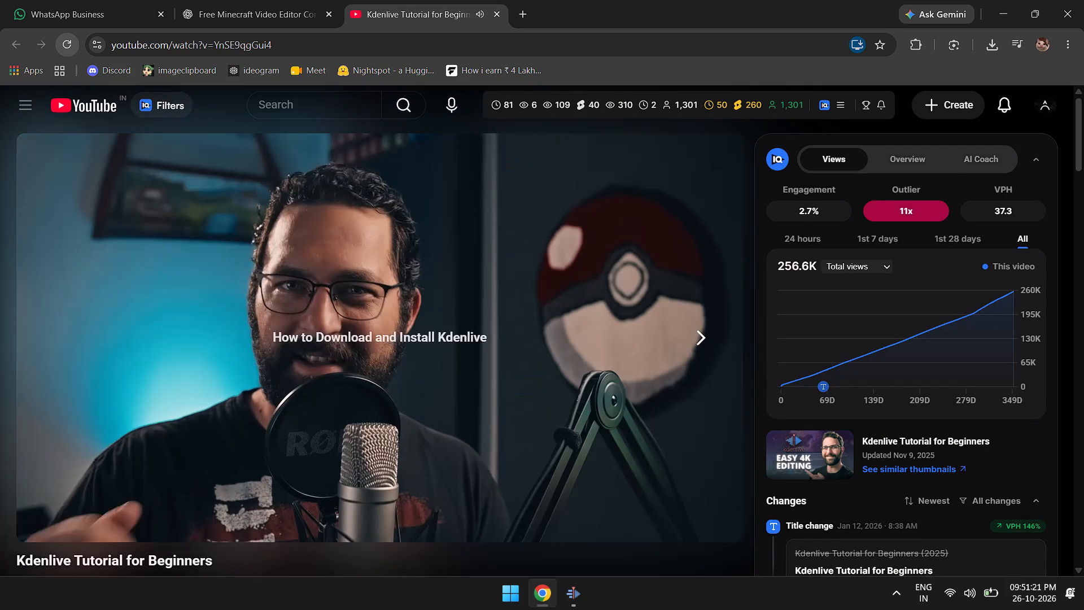
key(ctrl+Right)
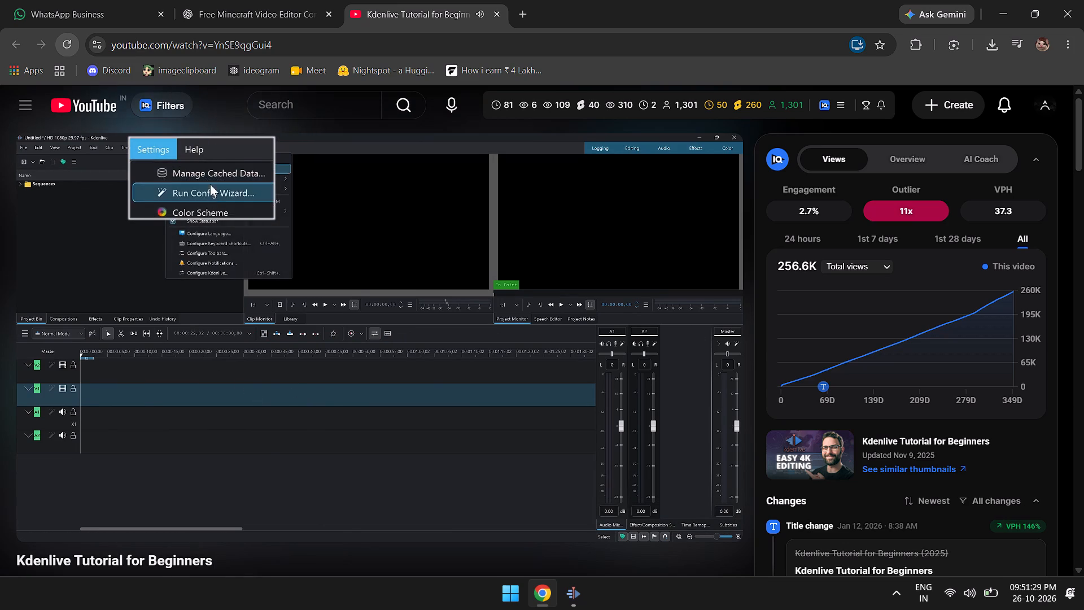
Switch to Kdenlive, run the Config Wizard following the tutorial, enable hardware decoding, accept the settings, and return to the video in Chrome.
key(alt+Tab)
click(281, 30)
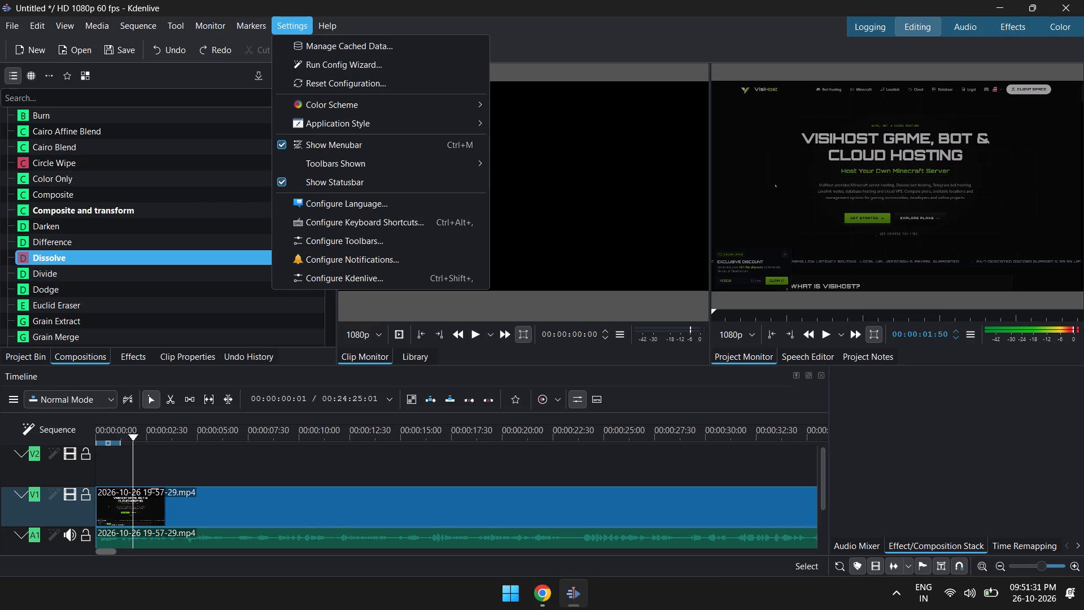
click(342, 69)
key(alt+Tab)
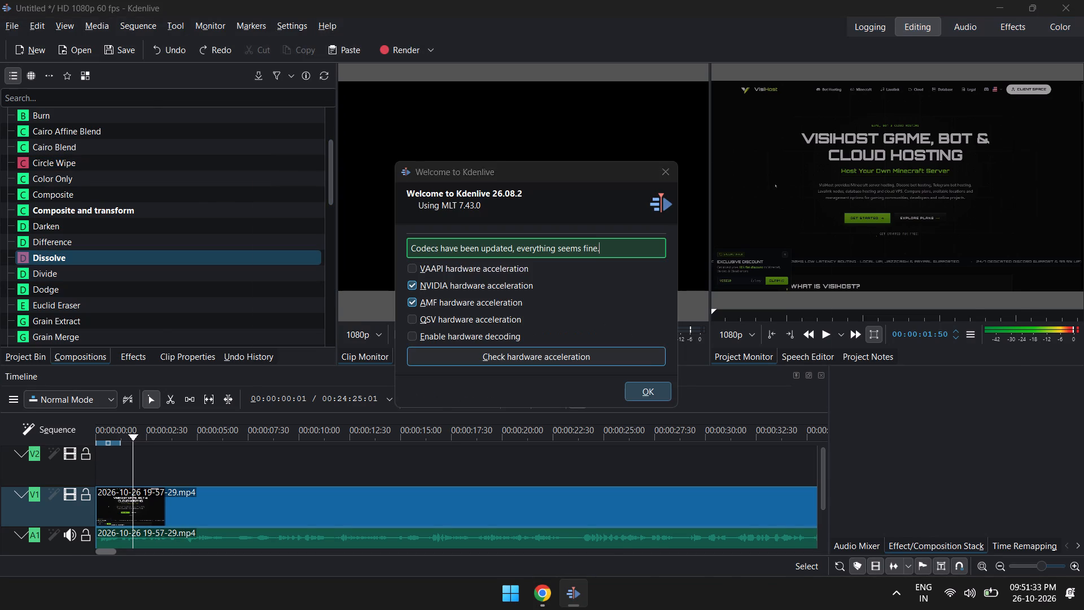
key(alt+Tab)
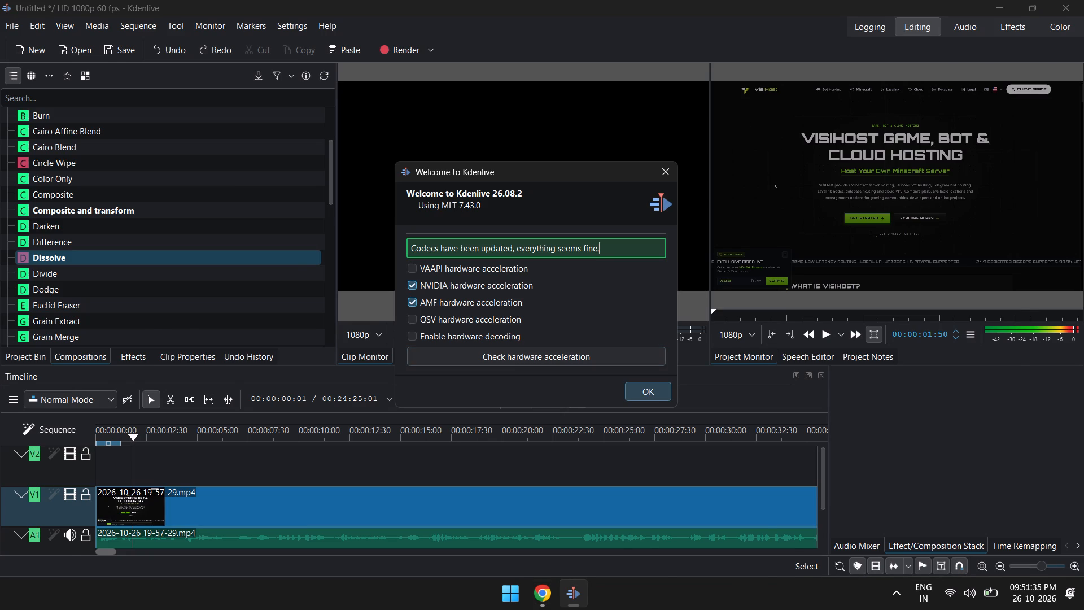
key(alt+Tab)
key(alt+Tab)
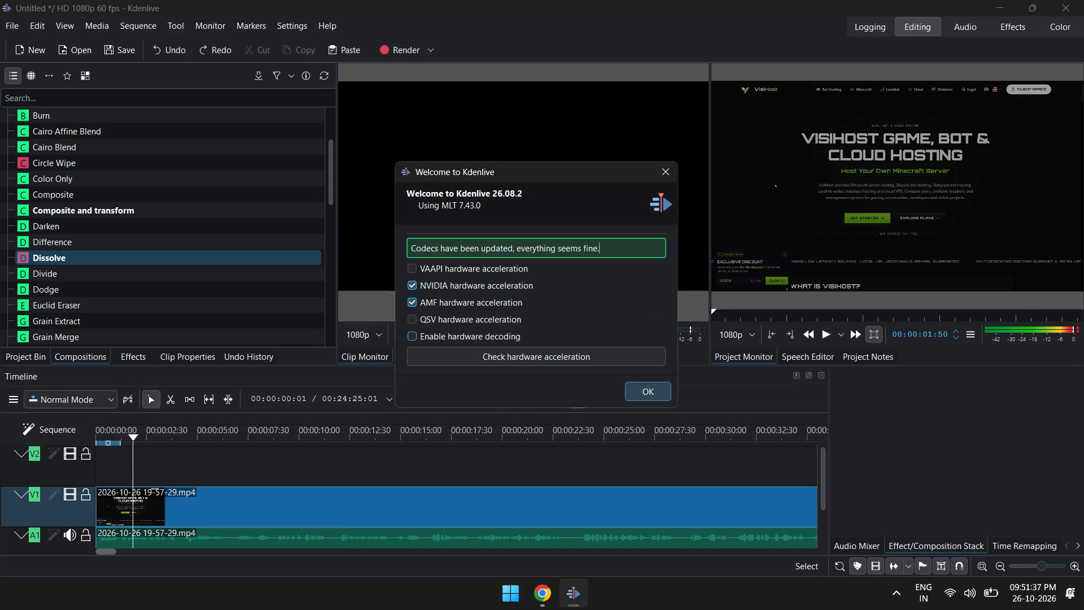
click(462, 338)
key(alt+Tab)
key(alt+Tab)
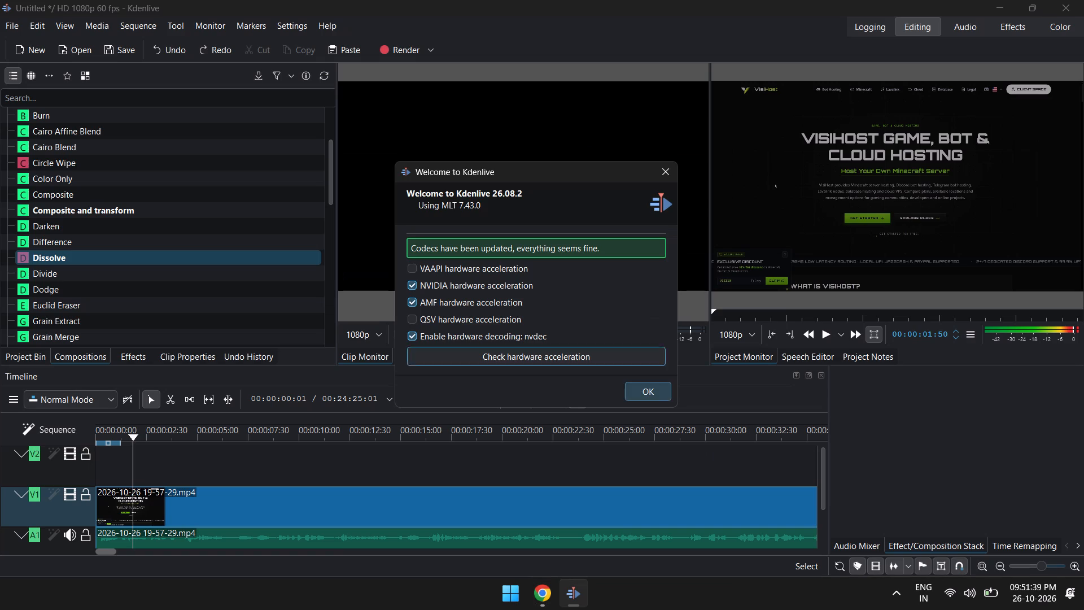
click(652, 391)
key(alt+Tab)
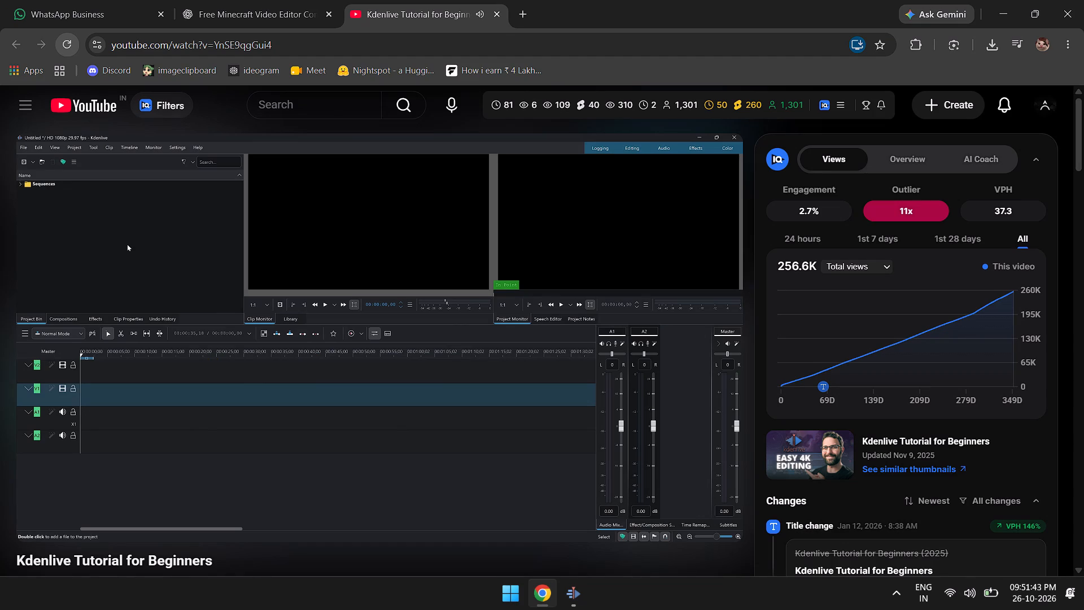
Switch to Kdenlive and adjust the height split between the monitors and the timeline, finally moving the divider upward.
key(alt+Tab)
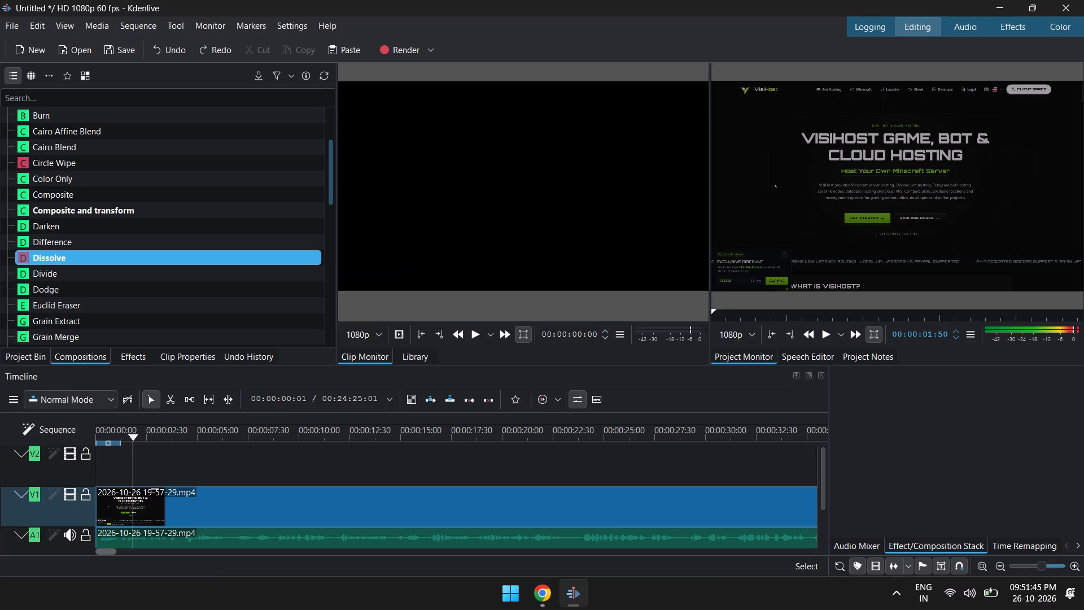
drag(608, 365, 595, 251)
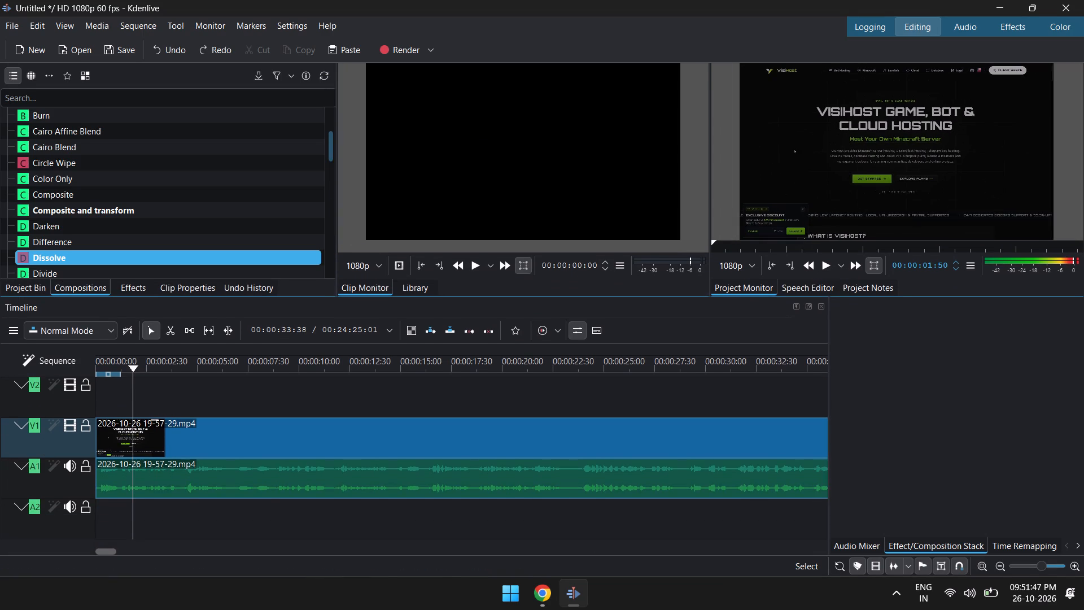
drag(595, 251, 660, 324)
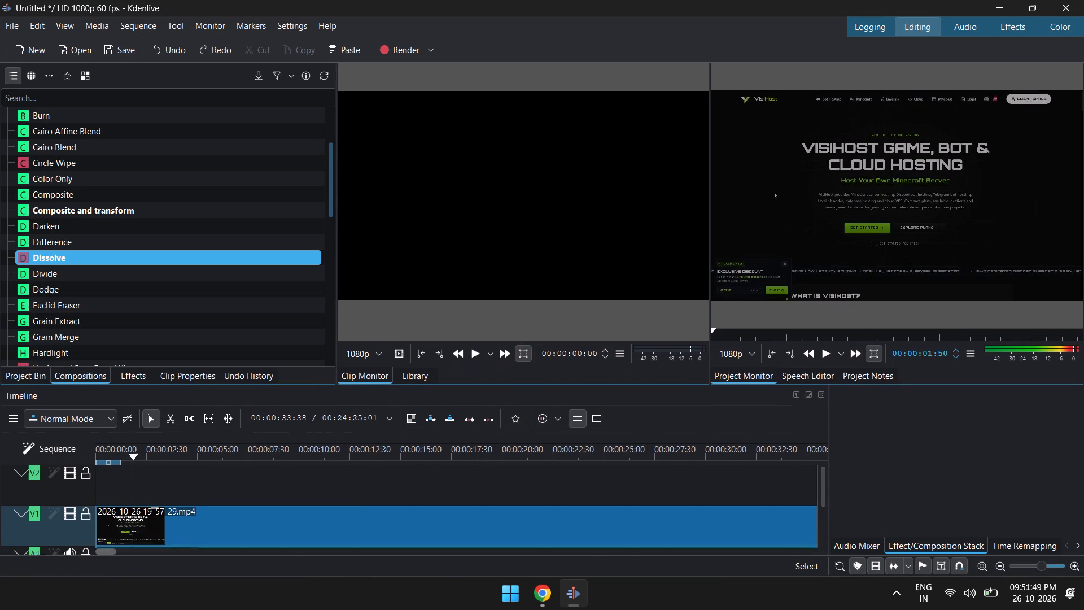
drag(660, 324, 653, 199)
Switch back to the tutorial in Chrome, watch the part on importing and organizing media, and pause at about 1:38.
key(alt+Tab)
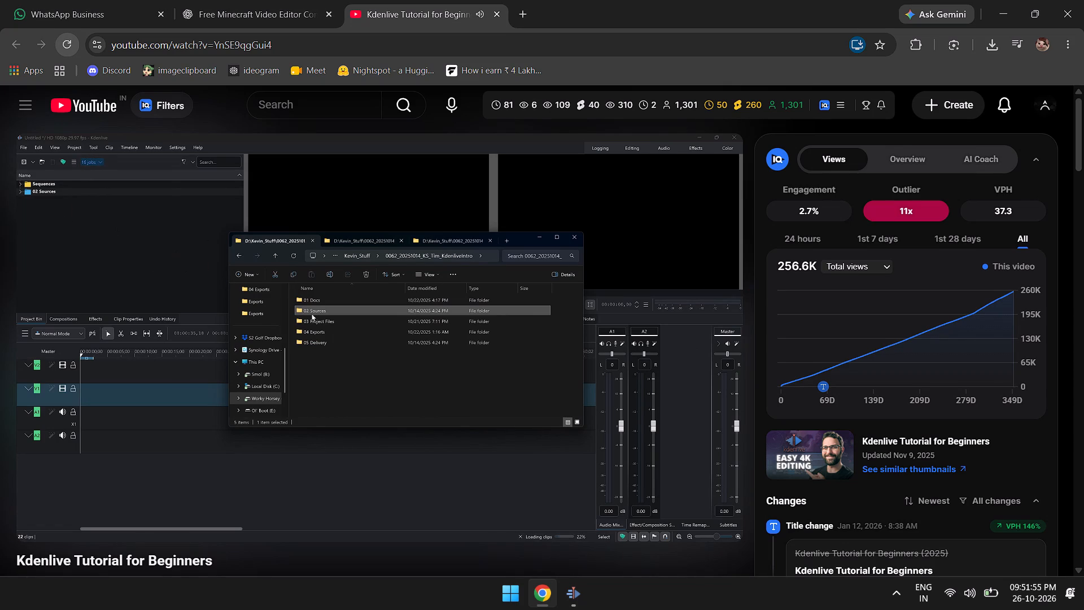
key(Right)
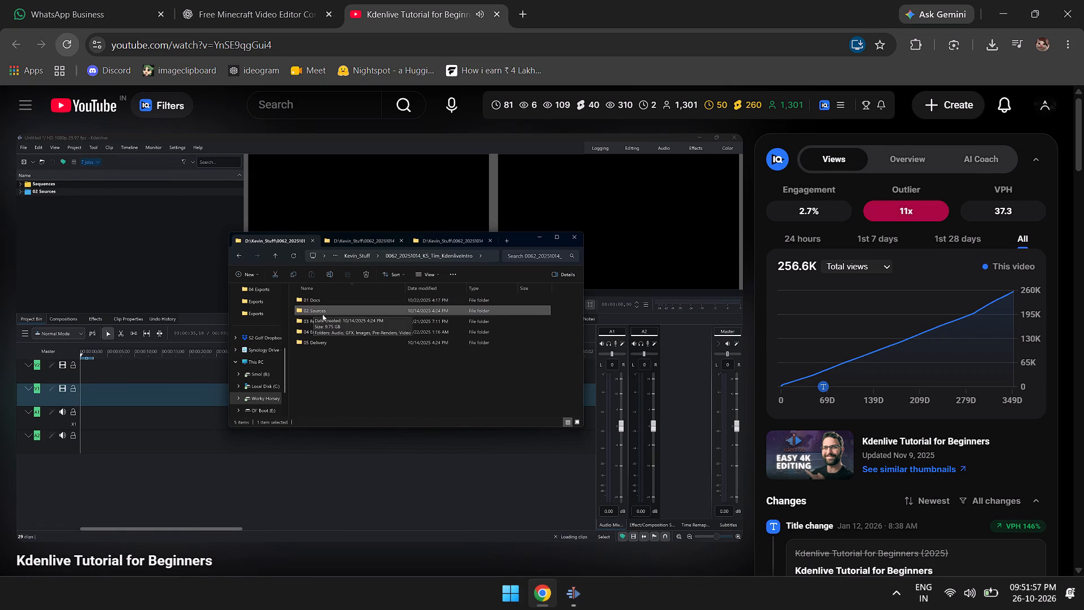
click(653, 199)
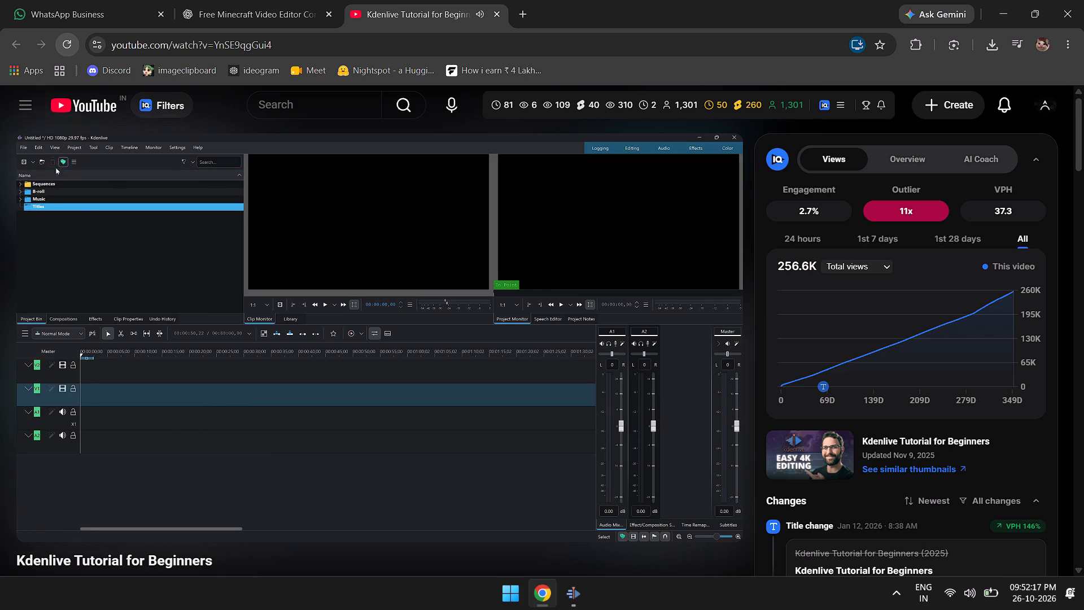
key(space)
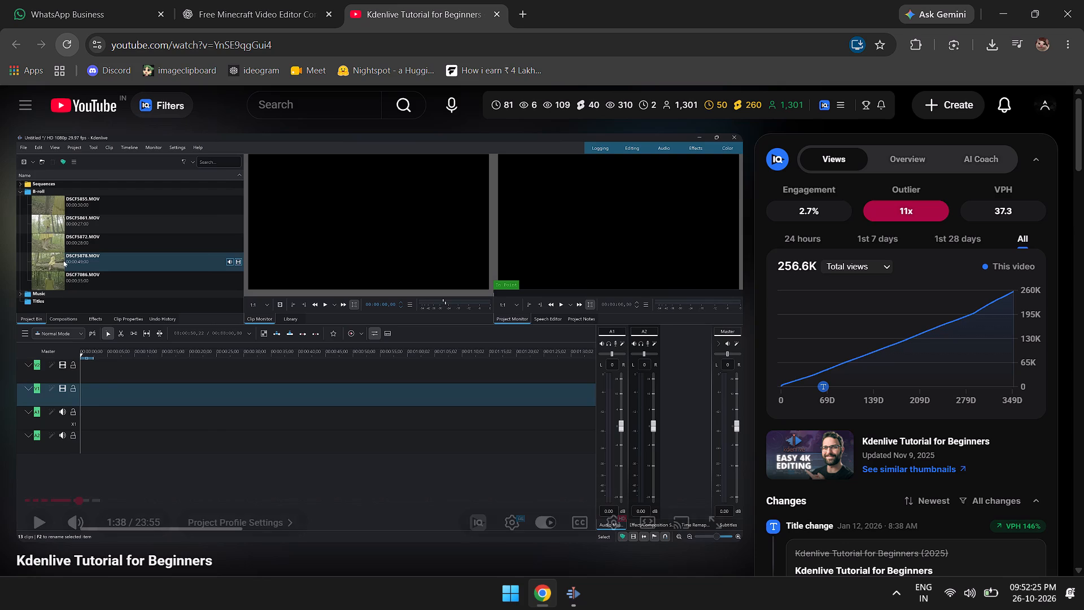
Show the hidden system tray icons.
click(886, 589)
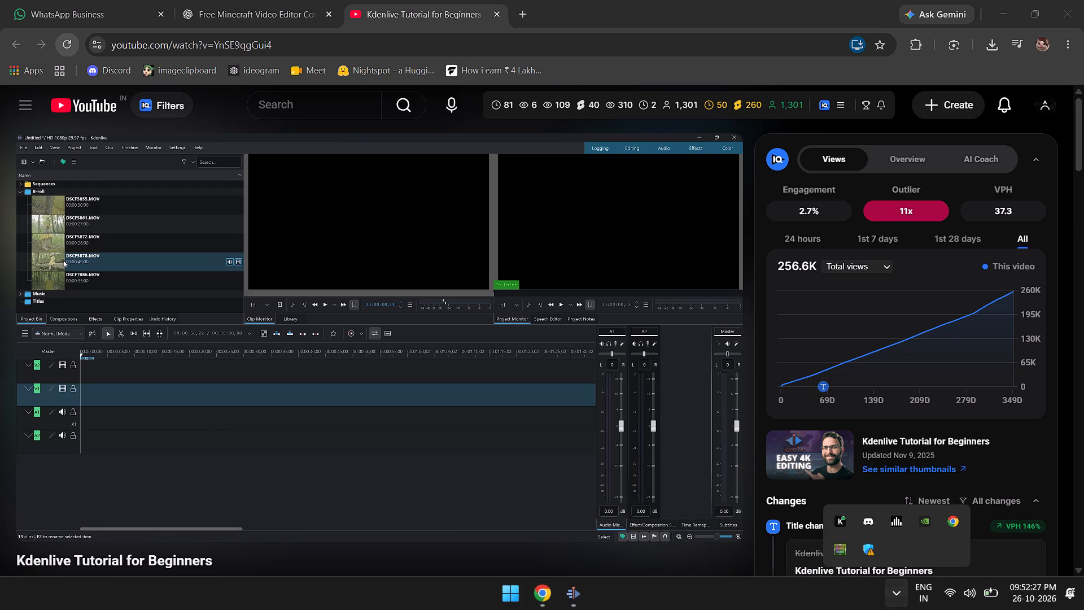
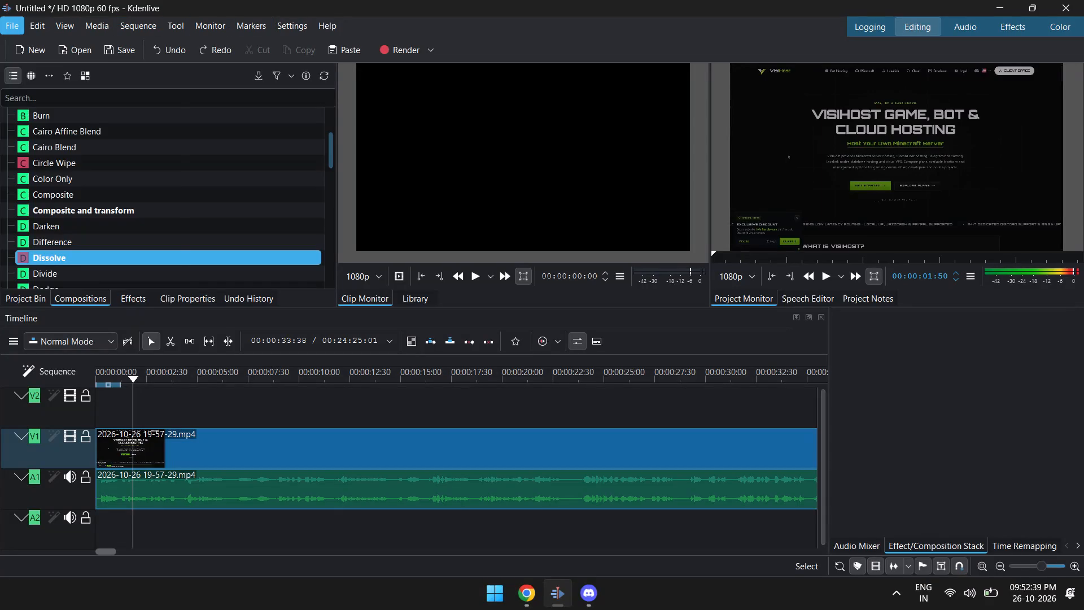
Open the project settings and compare them with the project profile selection shown in the Chrome tutorial at about 1:55.
click(12, 31)
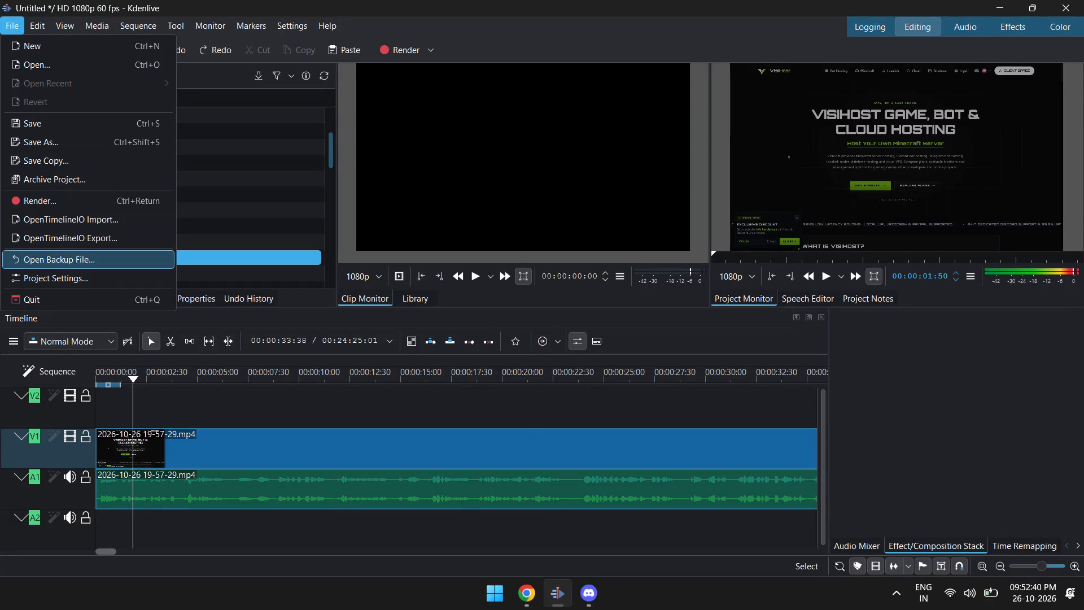
click(103, 274)
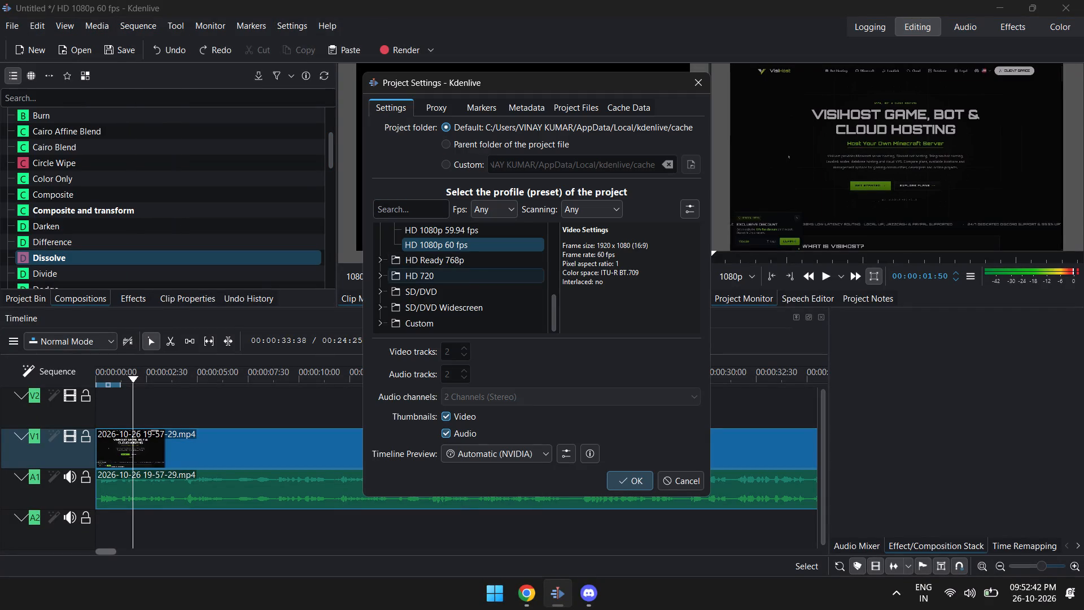
scroll(442, 272, up, 1)
scroll(423, 250, down, 1)
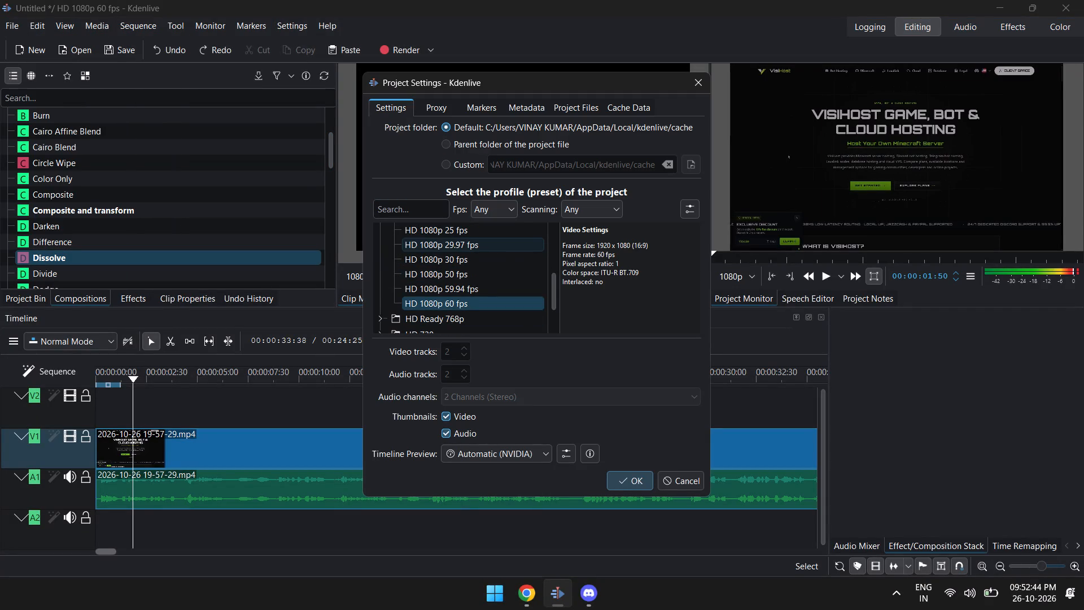
key(alt+Tab)
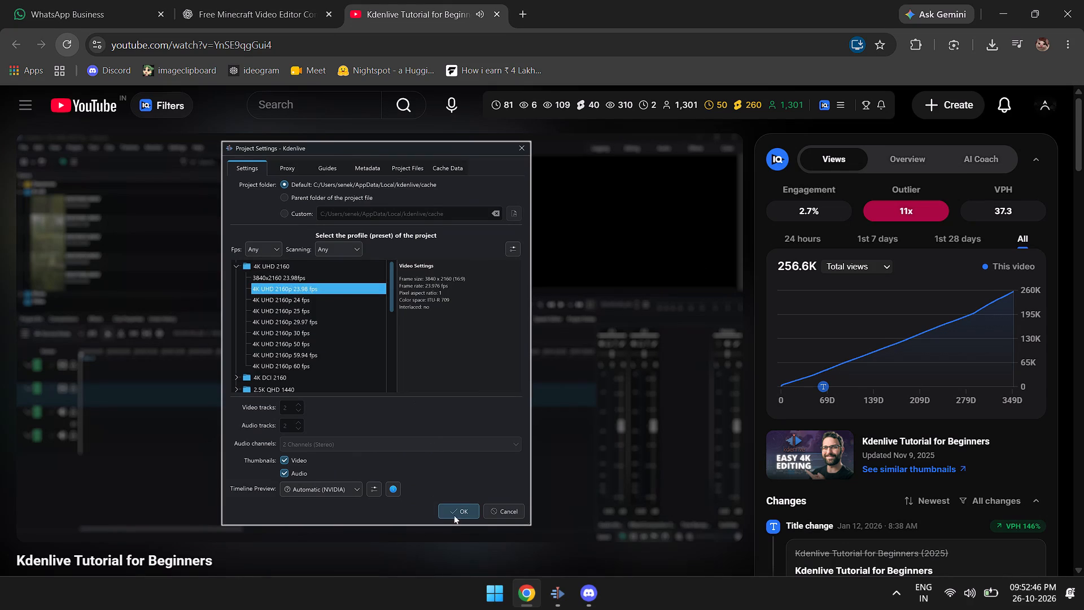
key(space)
key(space)
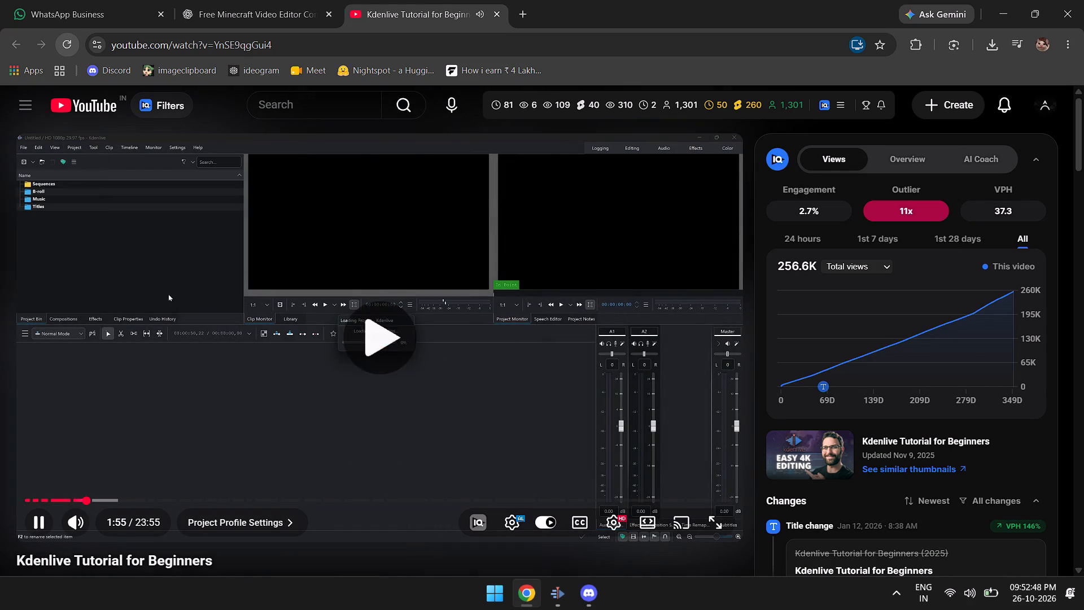
key(space)
key(alt+Tab)
Browse the project profile presets, expanding the Custom and 4K DCI 2160 groups to examine the available resolutions and frame rates.
scroll(465, 287, down, 1)
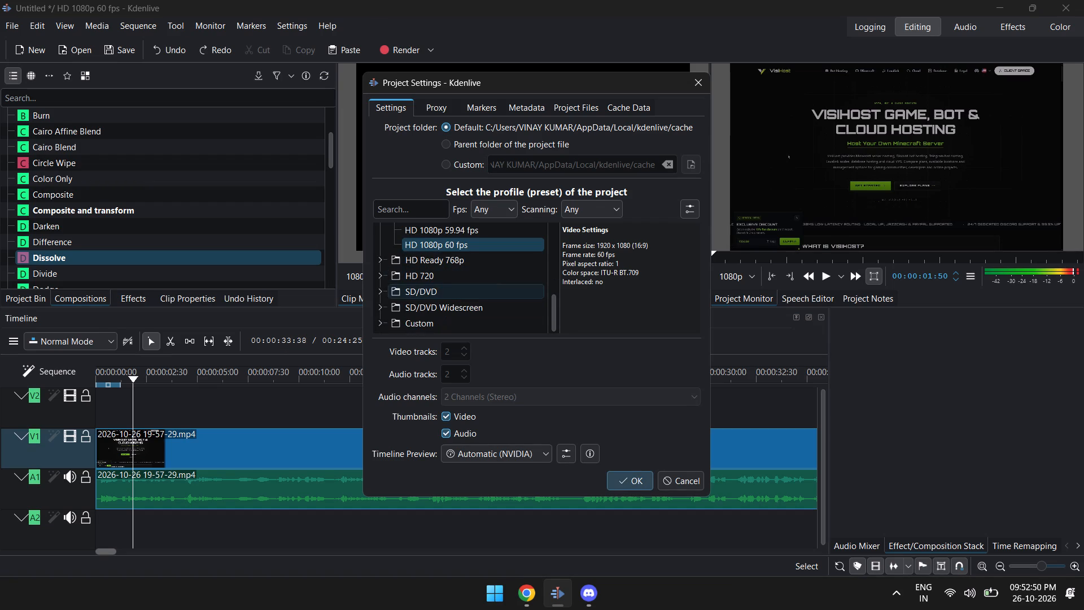
click(386, 323)
scroll(386, 323, down, 1)
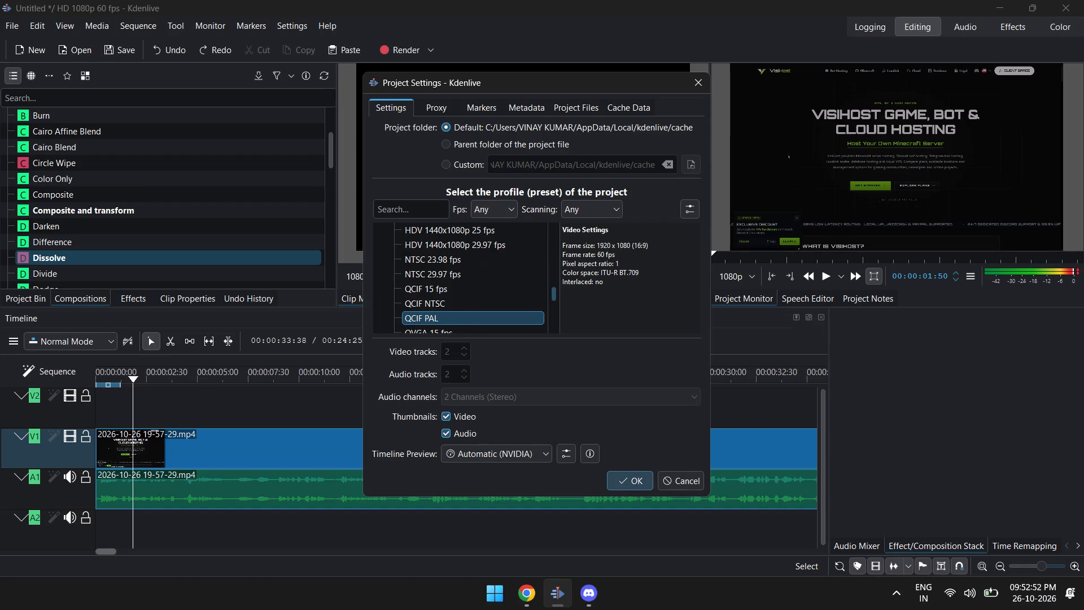
scroll(386, 323, up, 2)
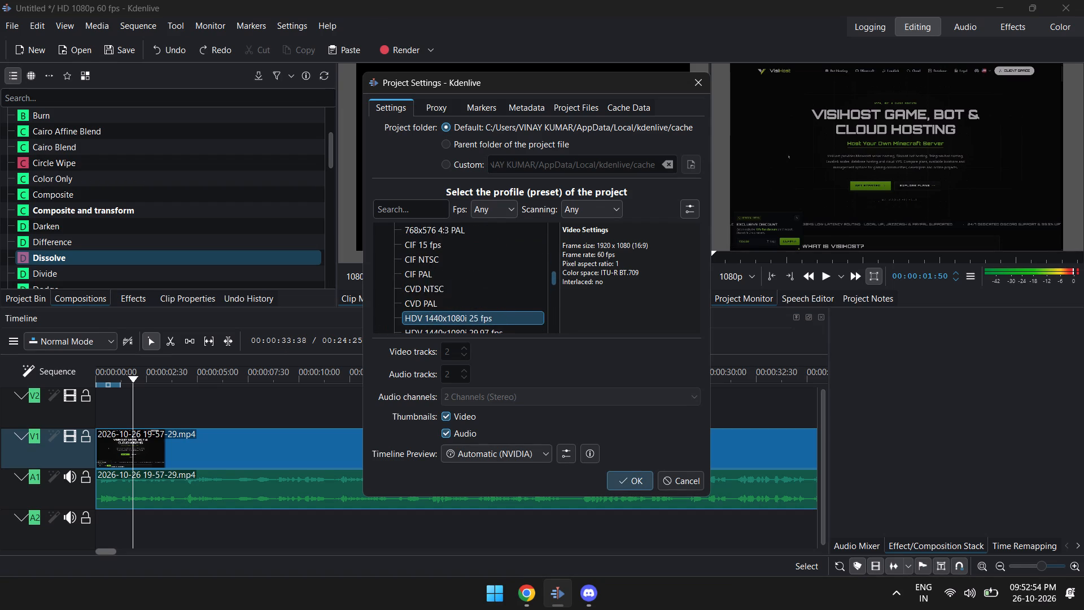
scroll(386, 323, up, 1)
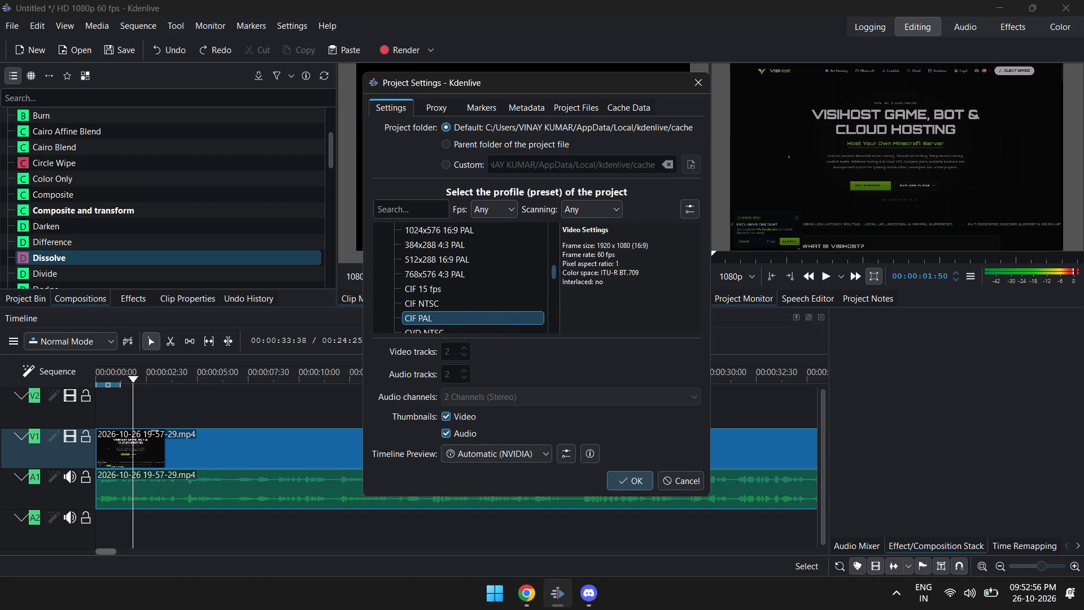
scroll(386, 323, up, 2)
scroll(385, 262, up, 1)
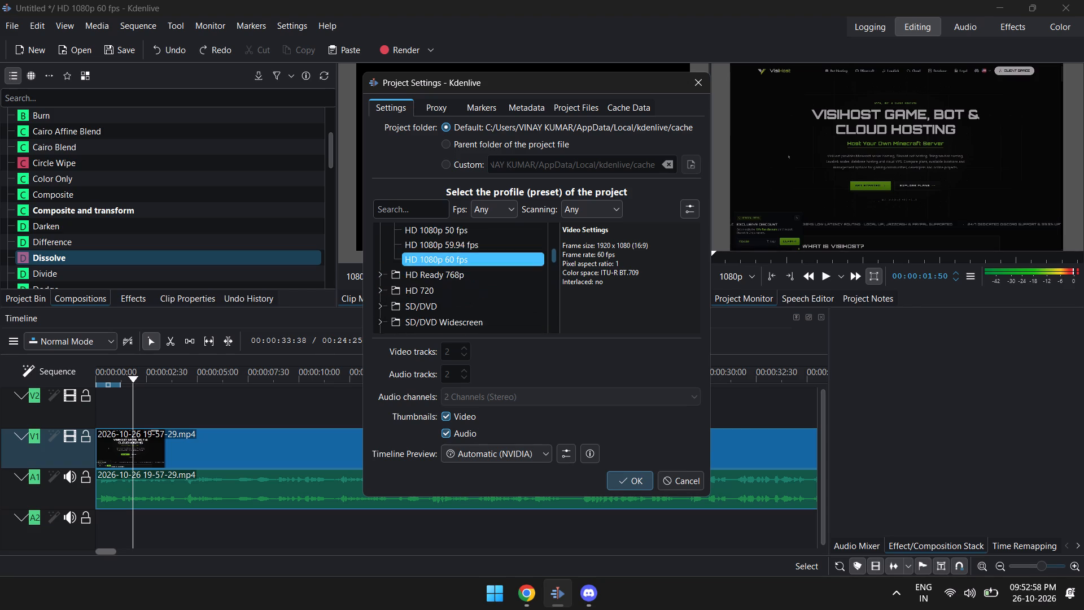
scroll(385, 262, up, 1)
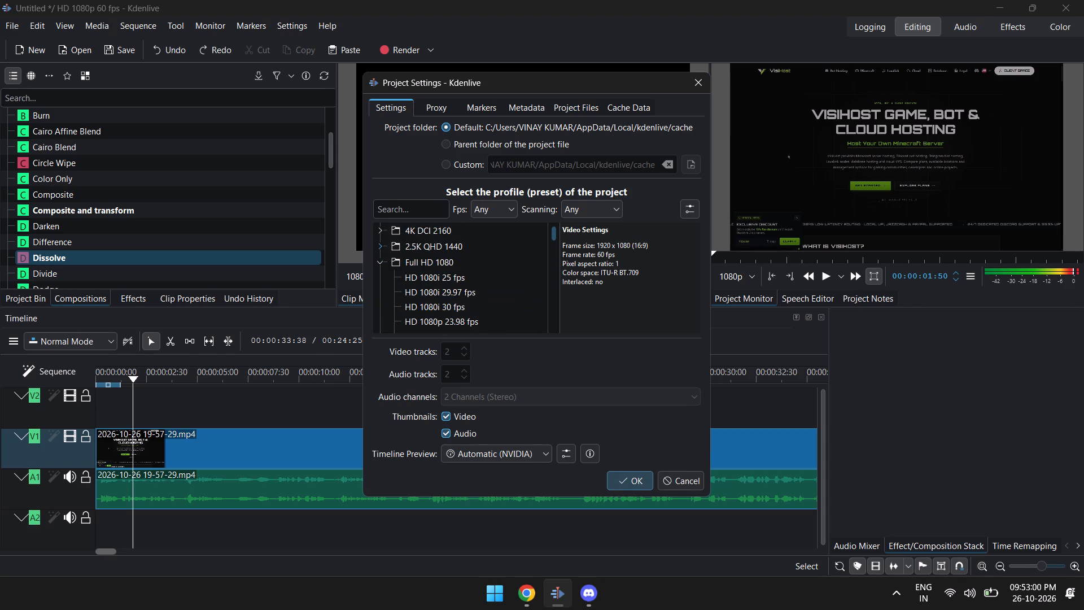
click(384, 228)
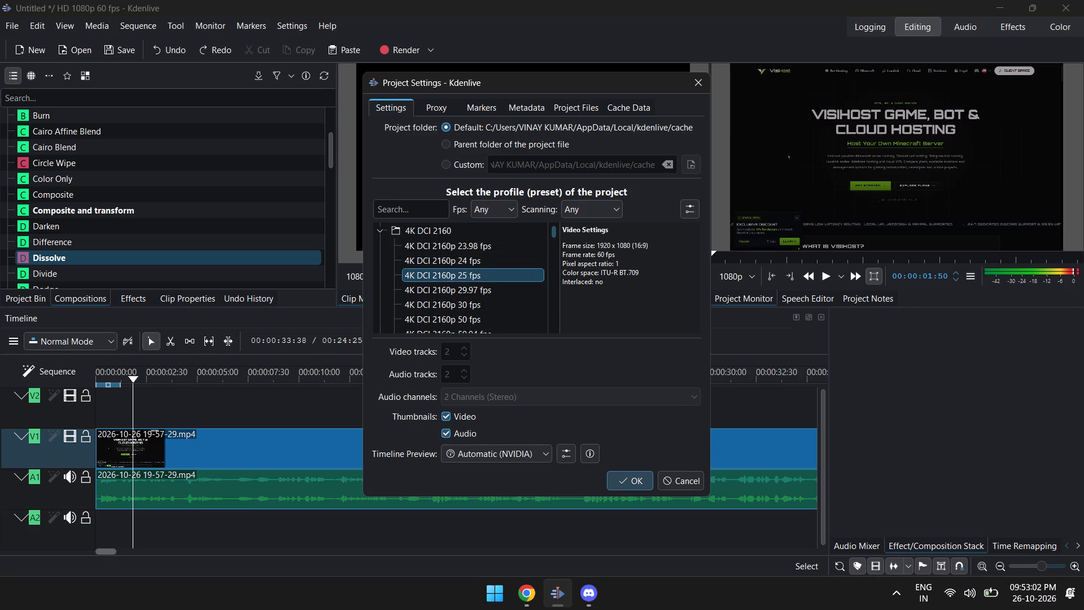
scroll(457, 280, down, 1)
Replay the tutorial's project profile part in Chrome from about 1:50 to check which preset group it uses, and return to Kdenlive.
key(alt+Tab)
key(space)
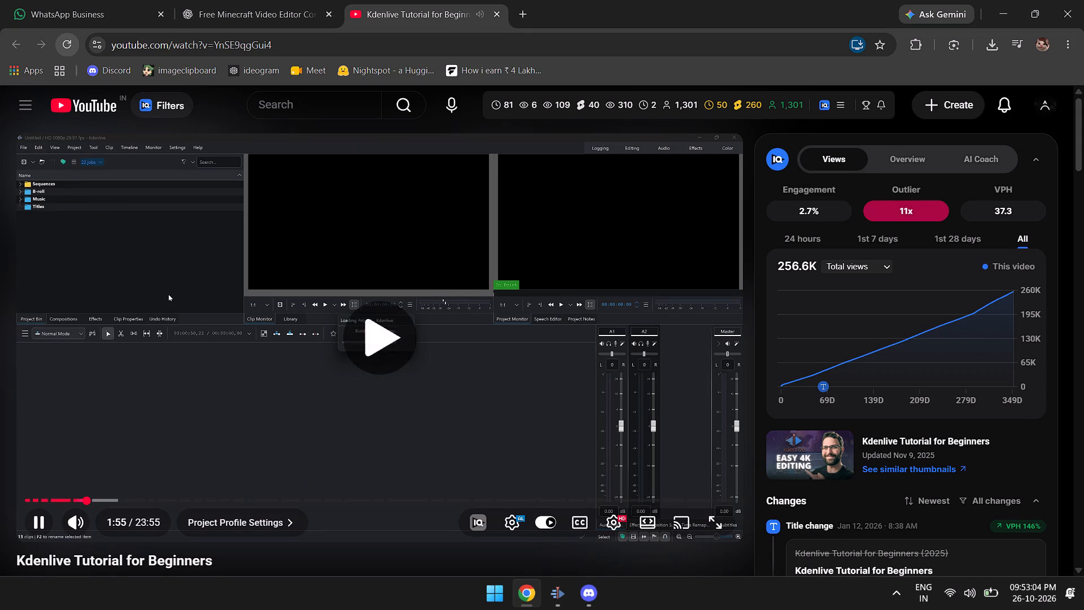
key(Left)
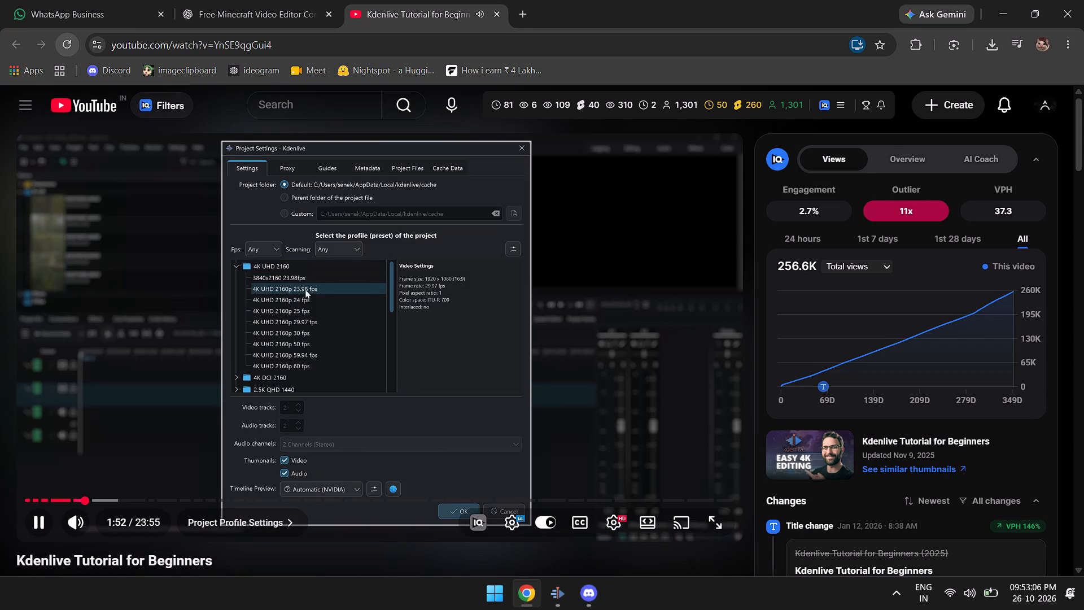
key(space)
key(space)
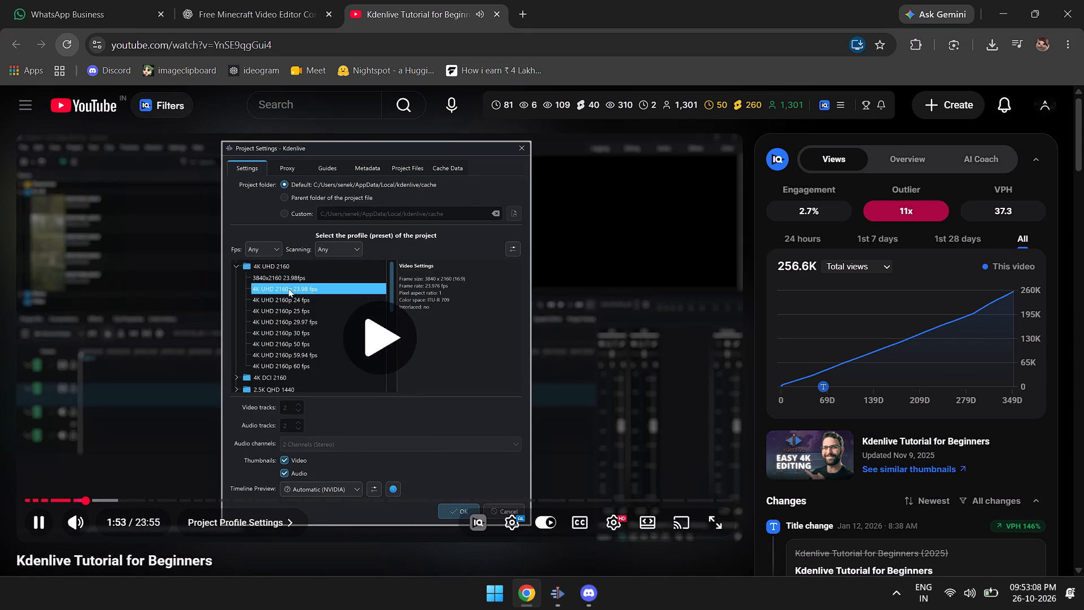
key(space)
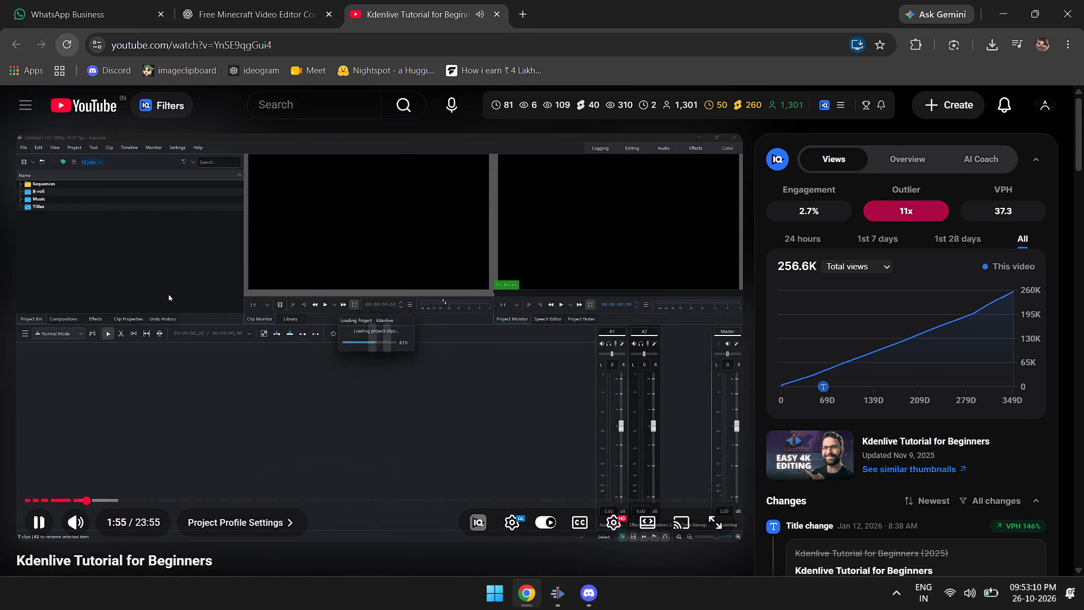
key(alt+Tab)
scroll(457, 280, up, 2)
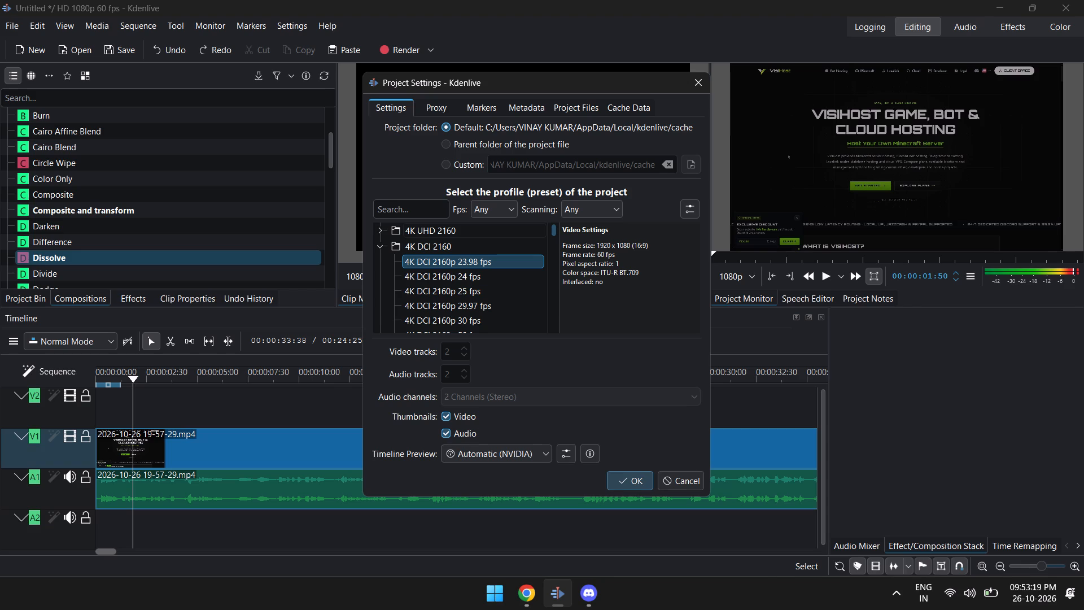
key(alt+Tab)
key(Left)
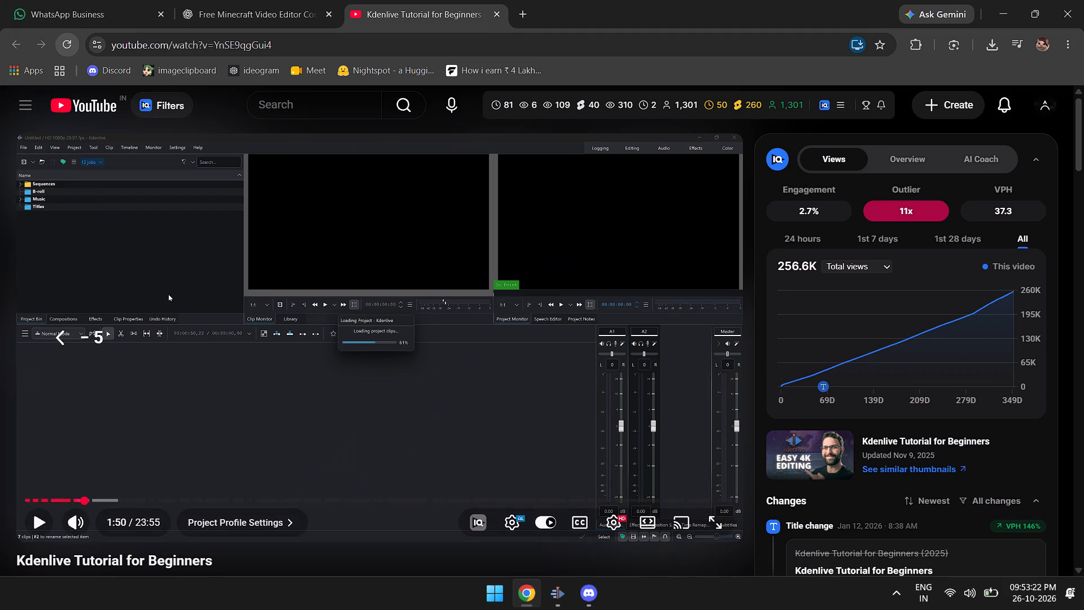
key(space)
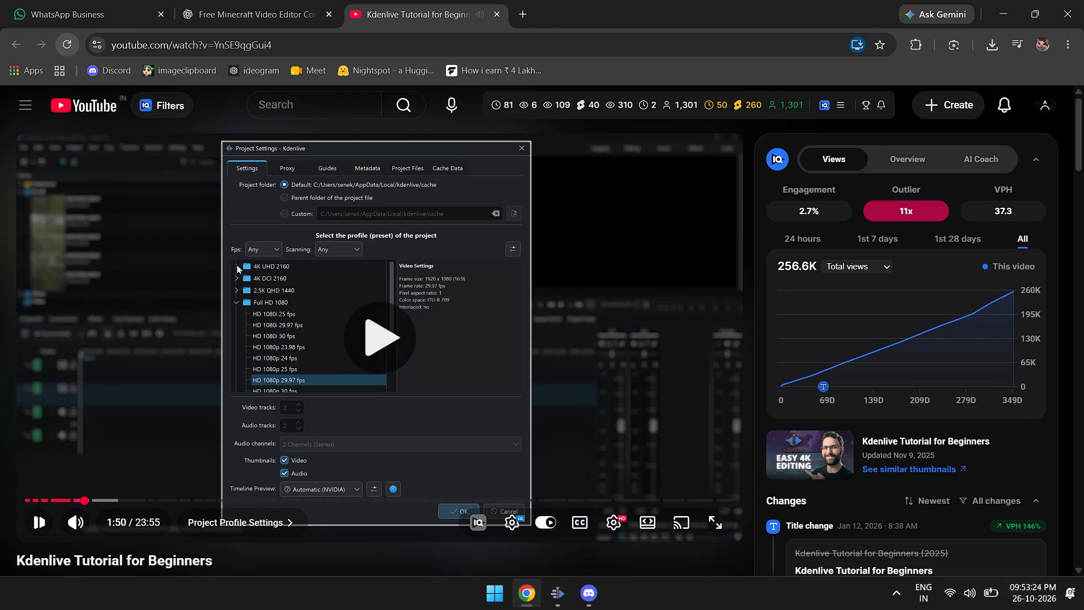
key(space)
key(alt+Tab)
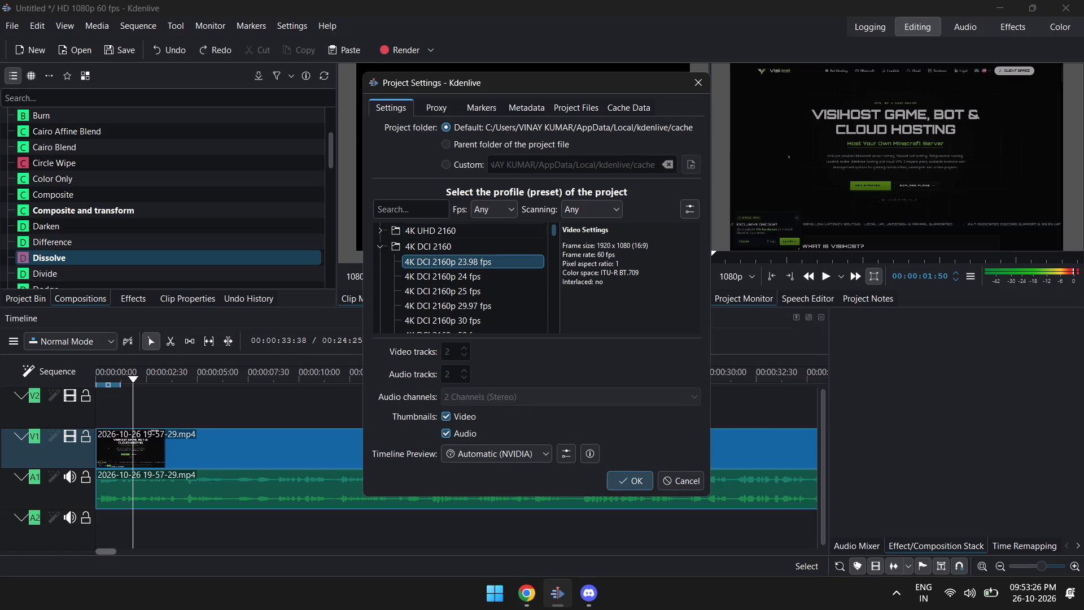
Set the project profile to 4K UHD 2160p 60 fps and accept the project settings.
click(378, 247)
click(378, 231)
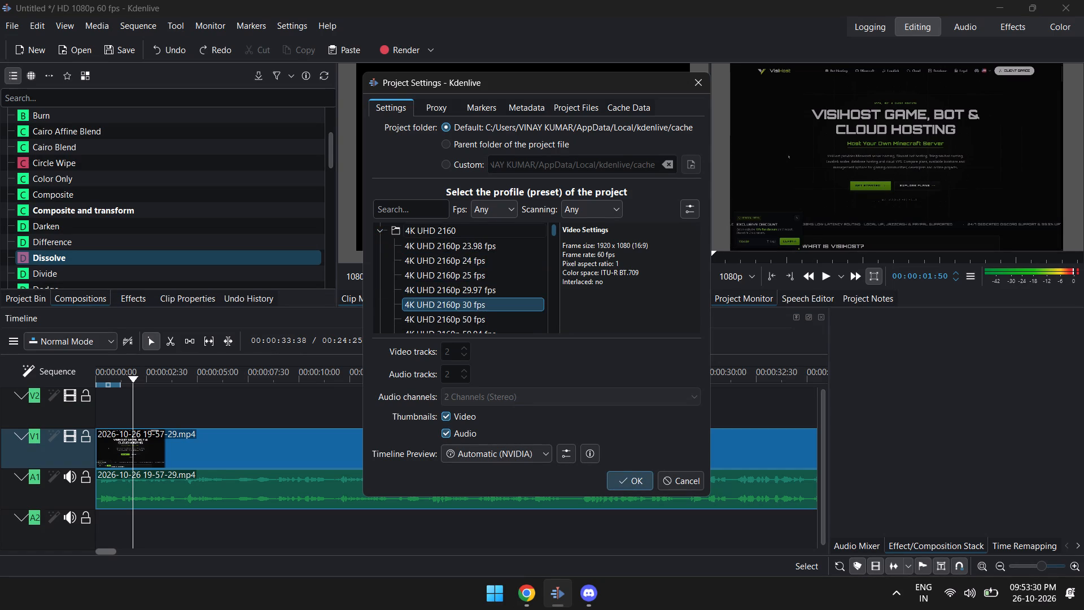
scroll(449, 310, down, 1)
double_click(455, 263)
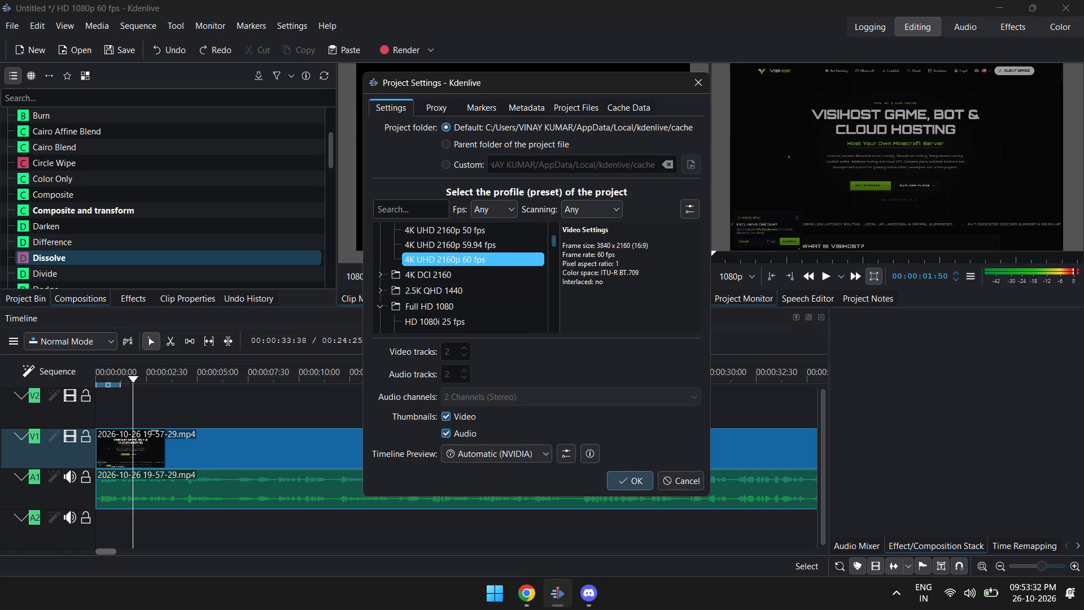
click(621, 485)
Play the timeline and try different zoom levels on the project monitor preview, ending with the whole frame in view.
key(space)
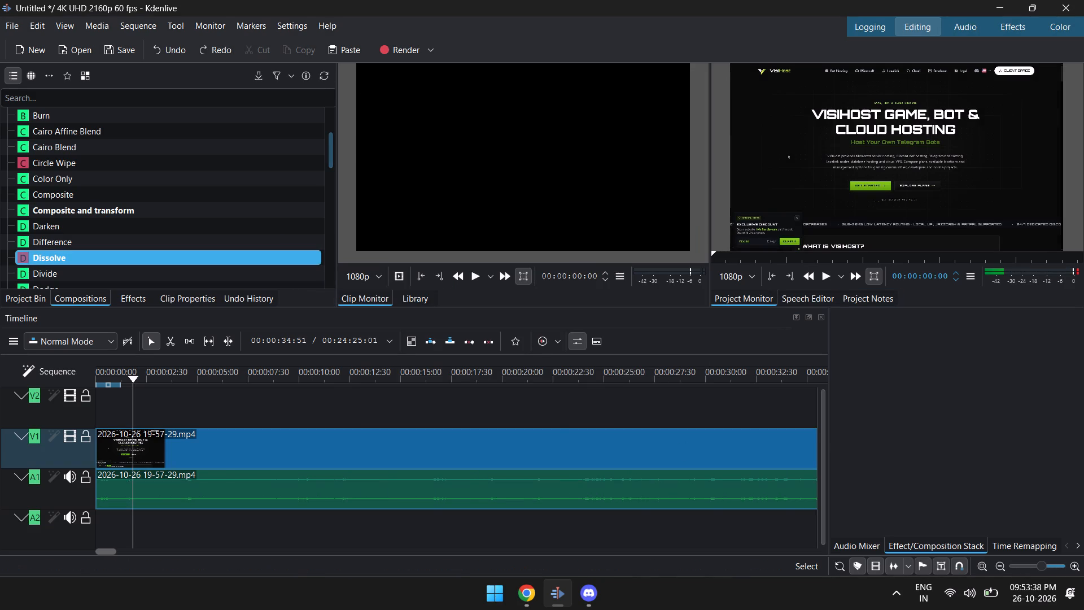
ctrl+scroll(930, 224, up, 20)
ctrl+scroll(930, 224, up, 5)
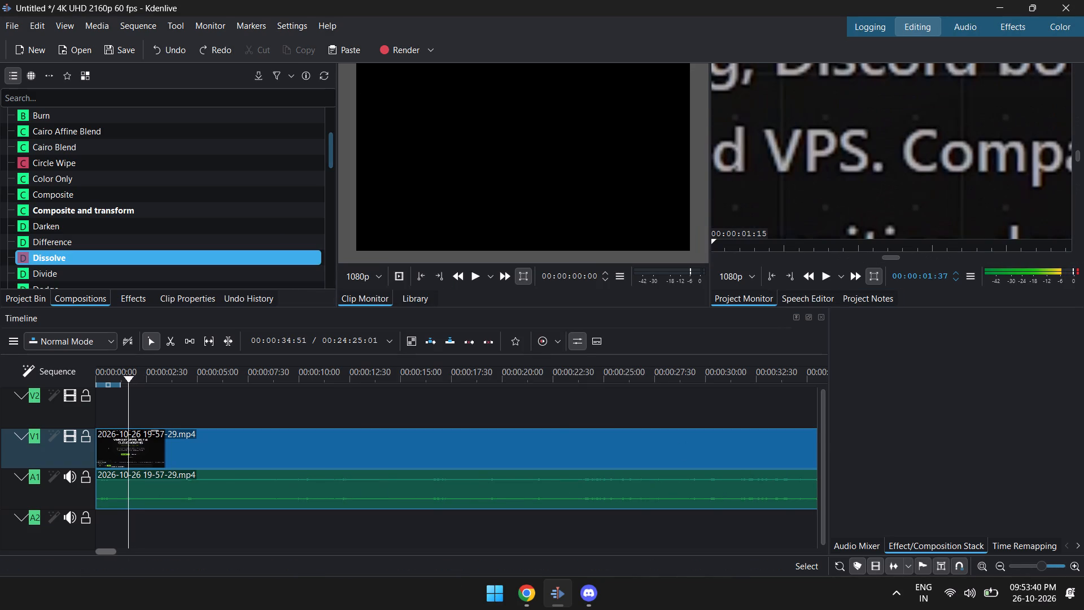
ctrl+scroll(930, 224, down, 19)
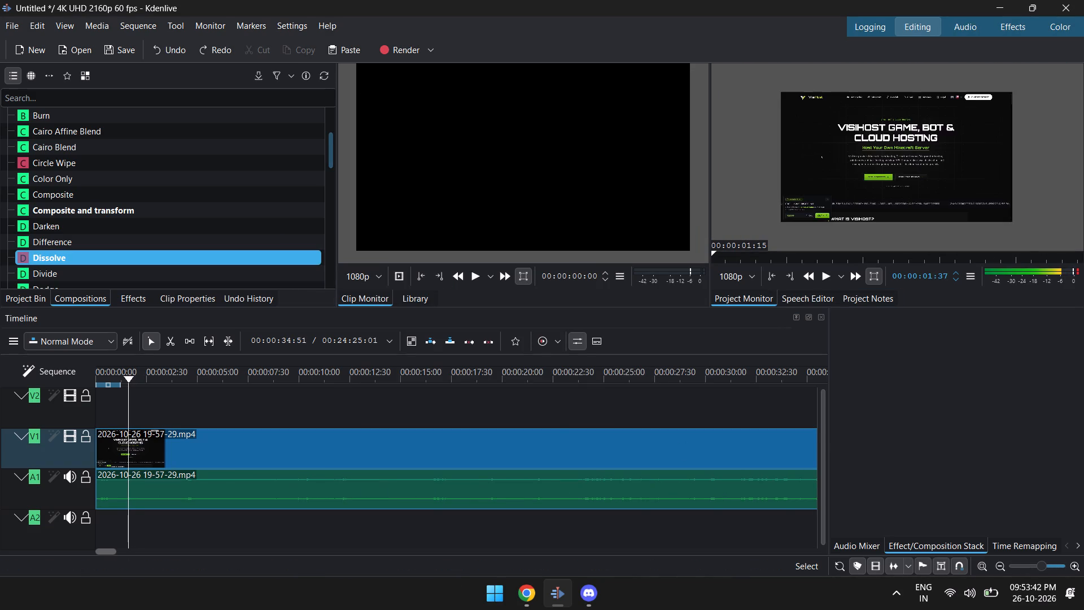
ctrl+scroll(930, 224, up, 2)
scroll(930, 224, up, 7)
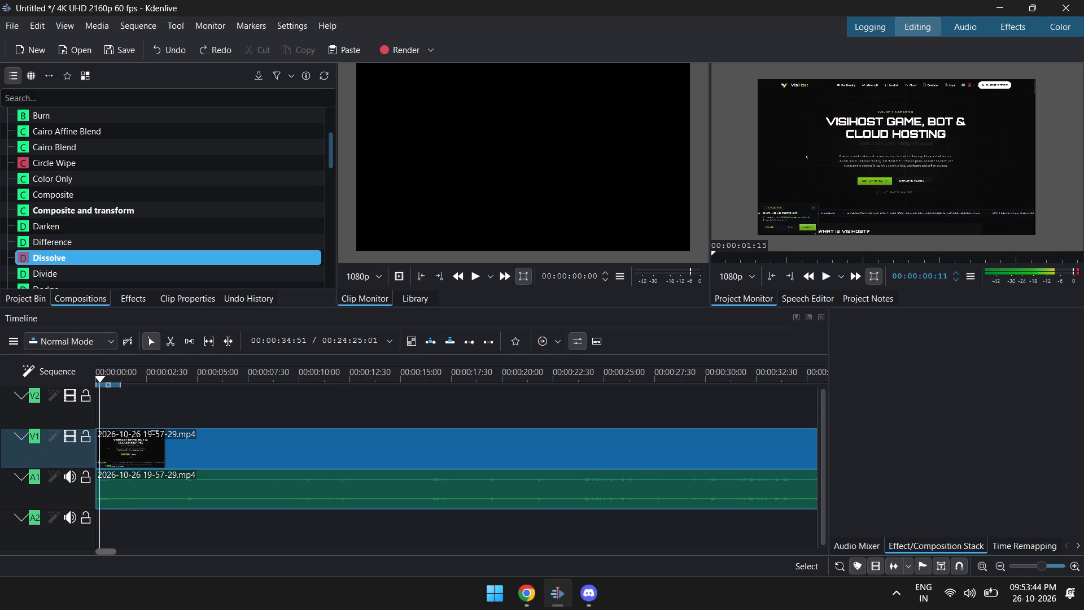
scroll(930, 224, up, 6)
key(space)
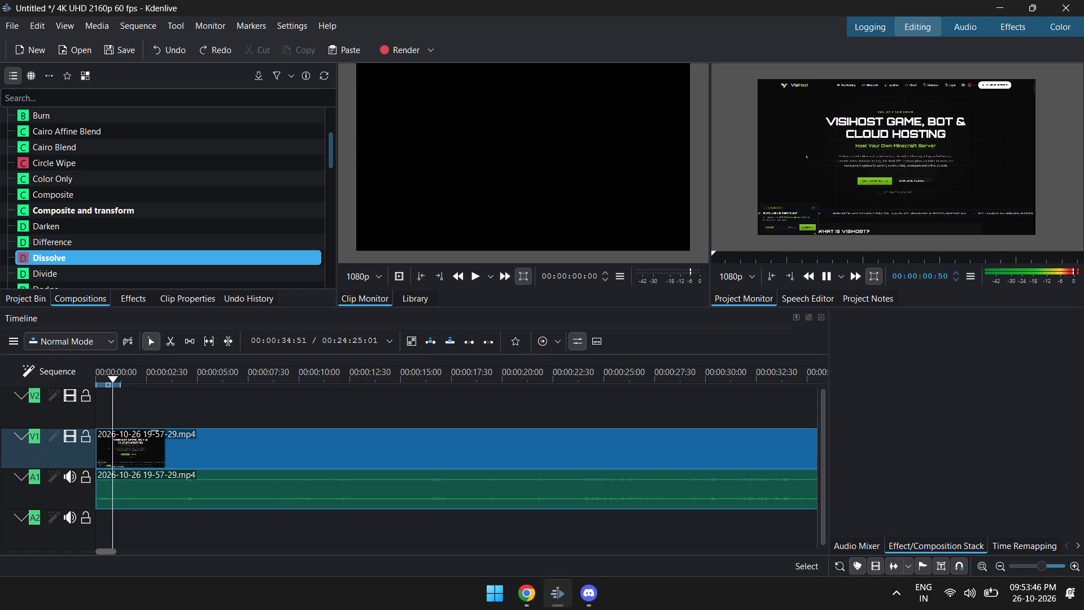
key(space)
Switch to Chrome and continue watching the tutorial past the project profile change.
key(alt+Tab)
key(space)
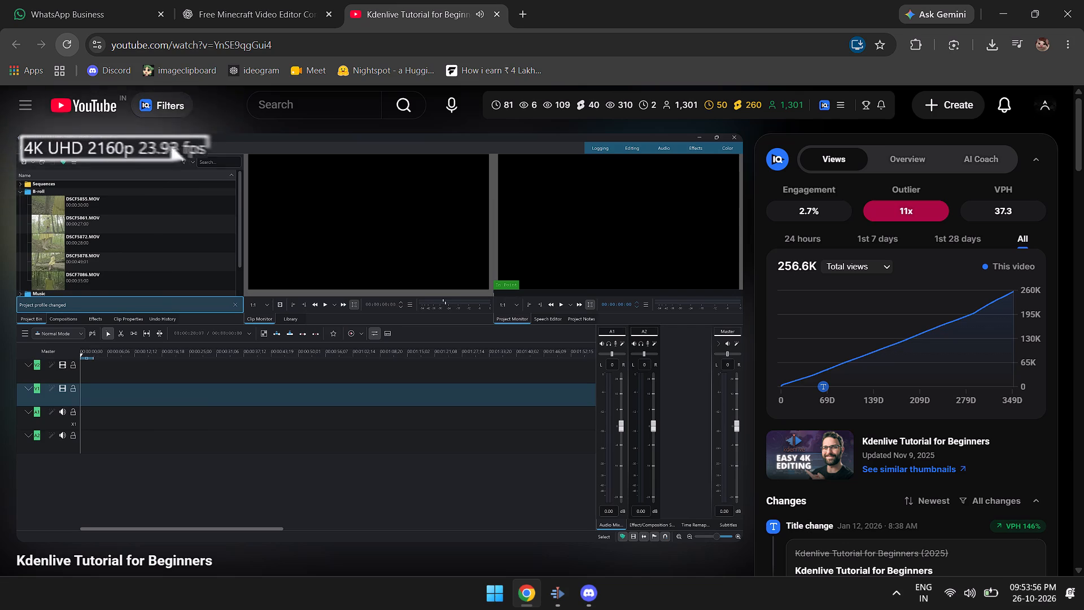
key(alt+Tab)
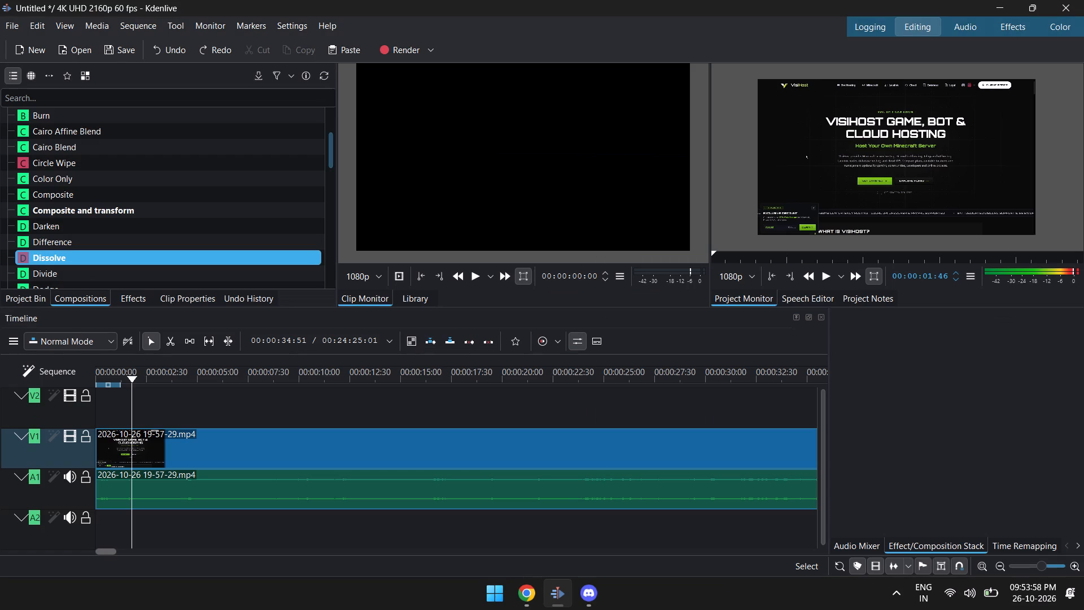
key(alt+Tab)
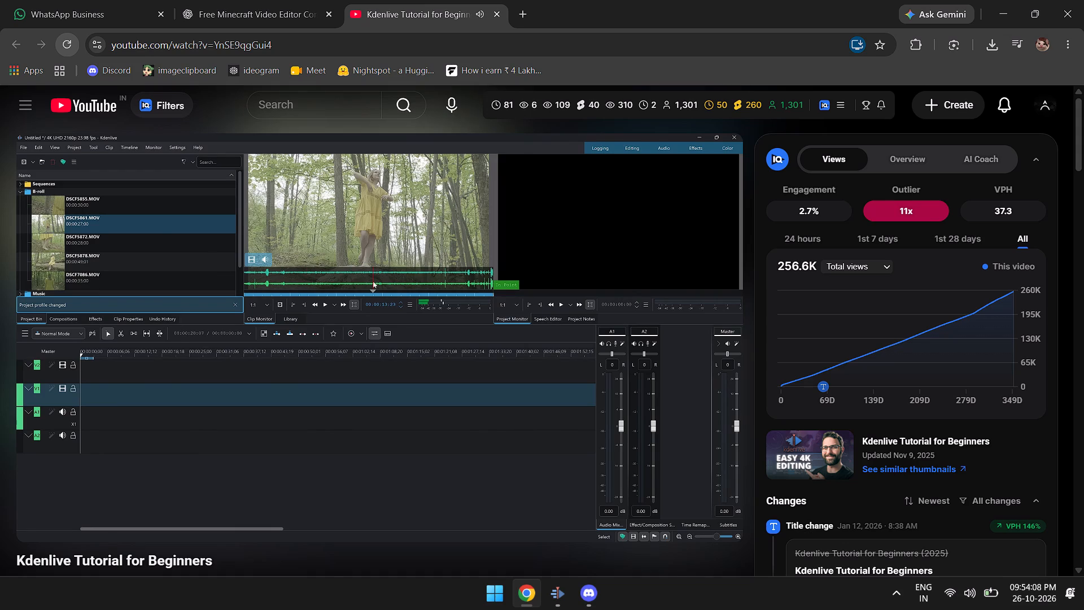
key(alt+Tab)
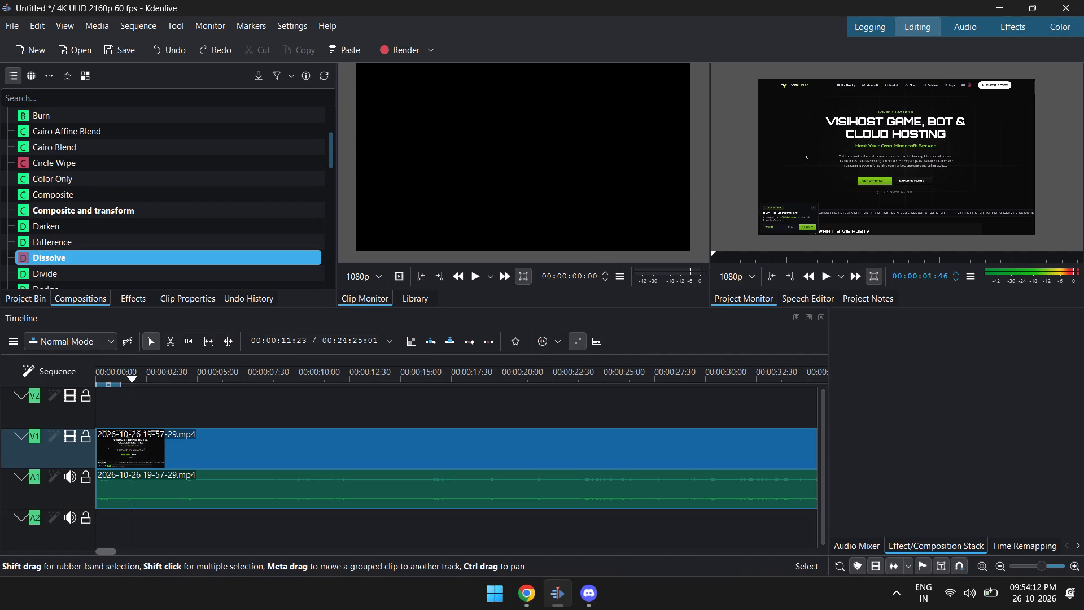
drag(266, 445, 2, 184)
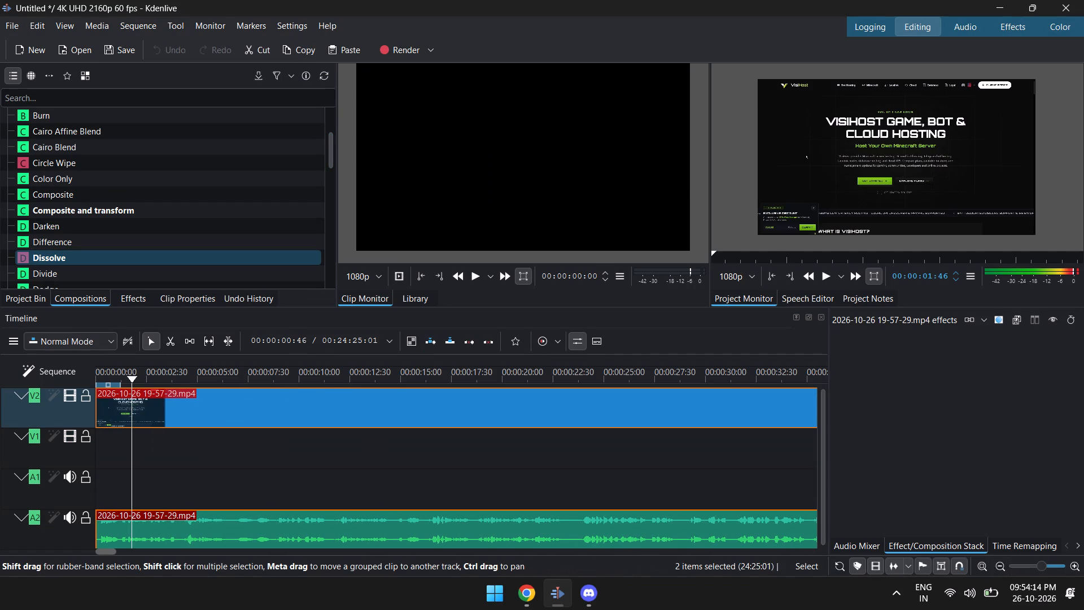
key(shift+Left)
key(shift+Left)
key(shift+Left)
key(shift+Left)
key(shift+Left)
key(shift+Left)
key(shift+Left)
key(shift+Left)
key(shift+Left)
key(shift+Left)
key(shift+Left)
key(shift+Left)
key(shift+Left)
Switch to Chrome and watch the start of the tutorial's chapter on creating and using proxies.
key(alt+Tab)
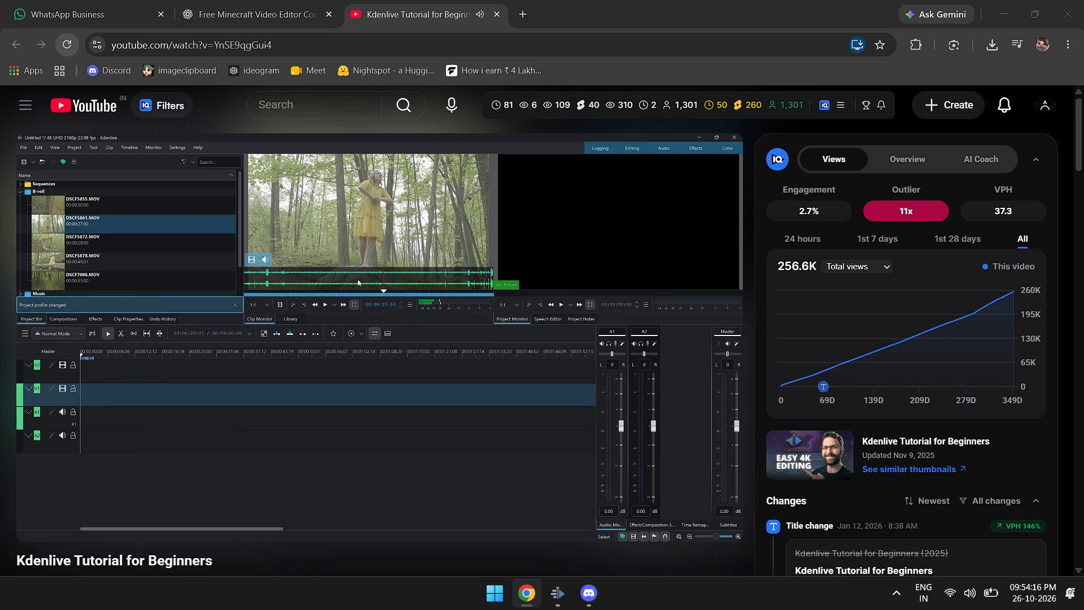
click(0, 445)
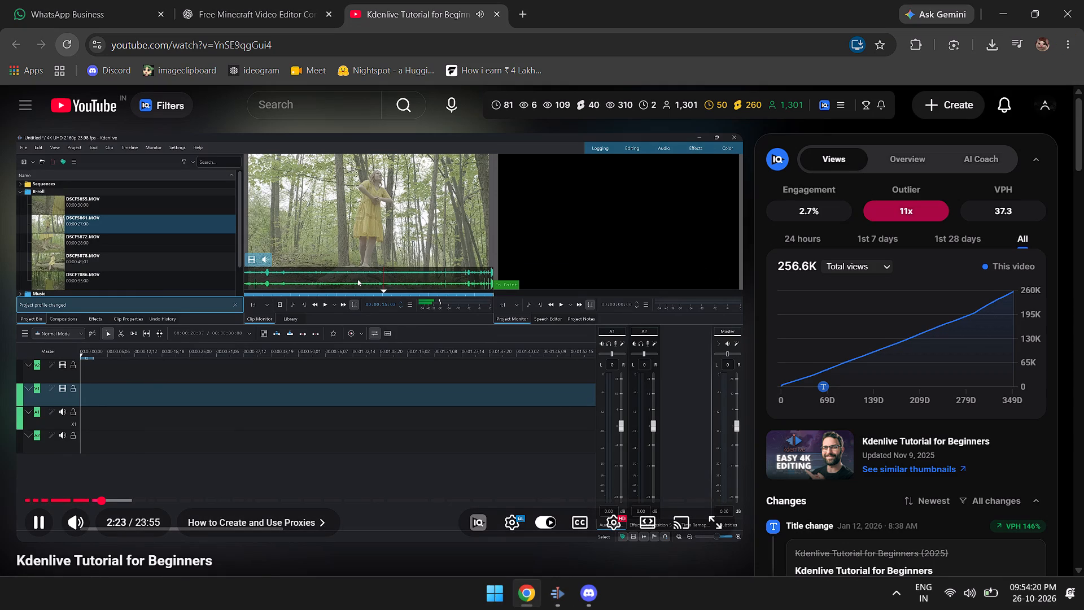
click(319, 247)
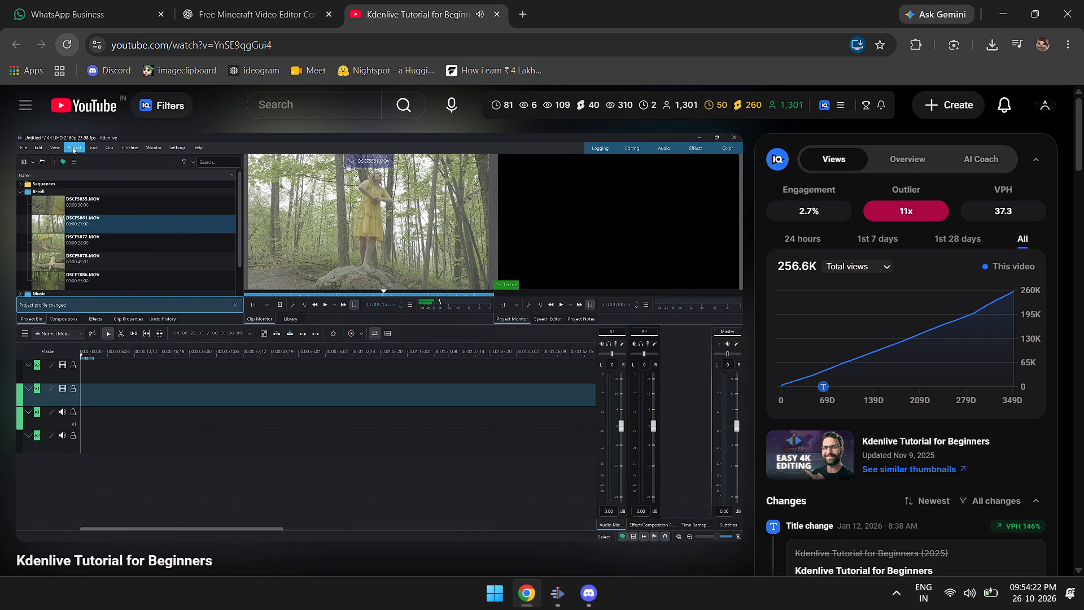
Switch to Kdenlive and, in the project settings, enable proxy clips and proxy generation for videos larger than 1000 pixels.
key(alt+Tab)
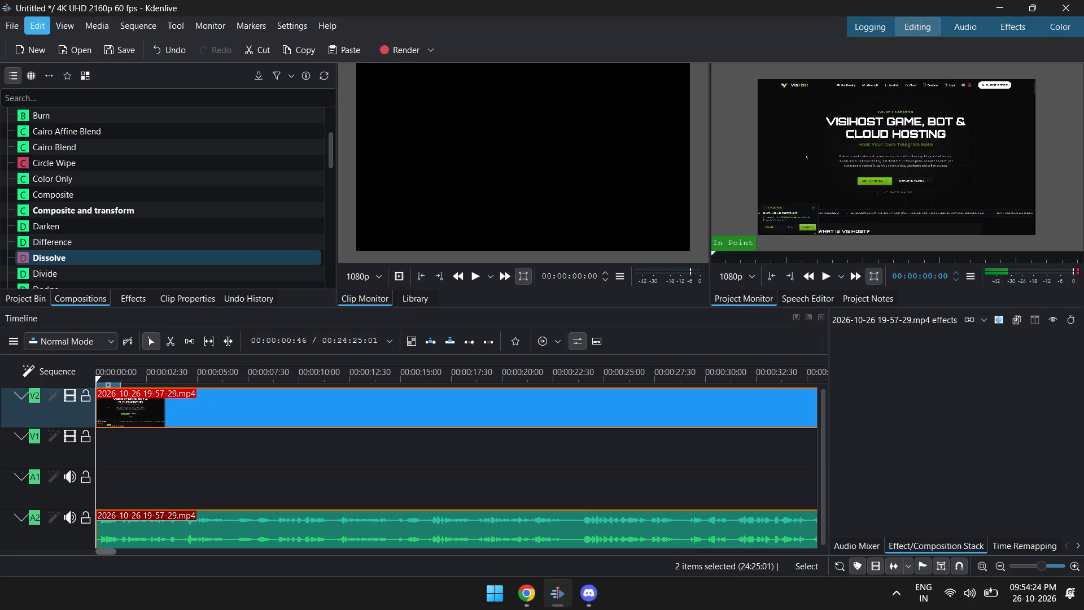
click(12, 29)
click(84, 278)
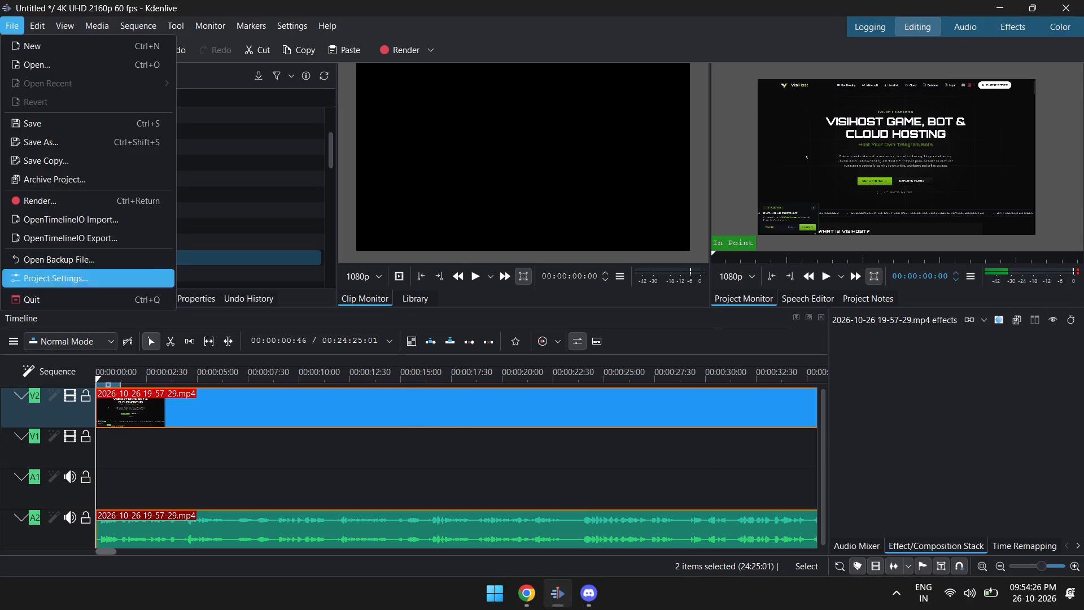
click(439, 104)
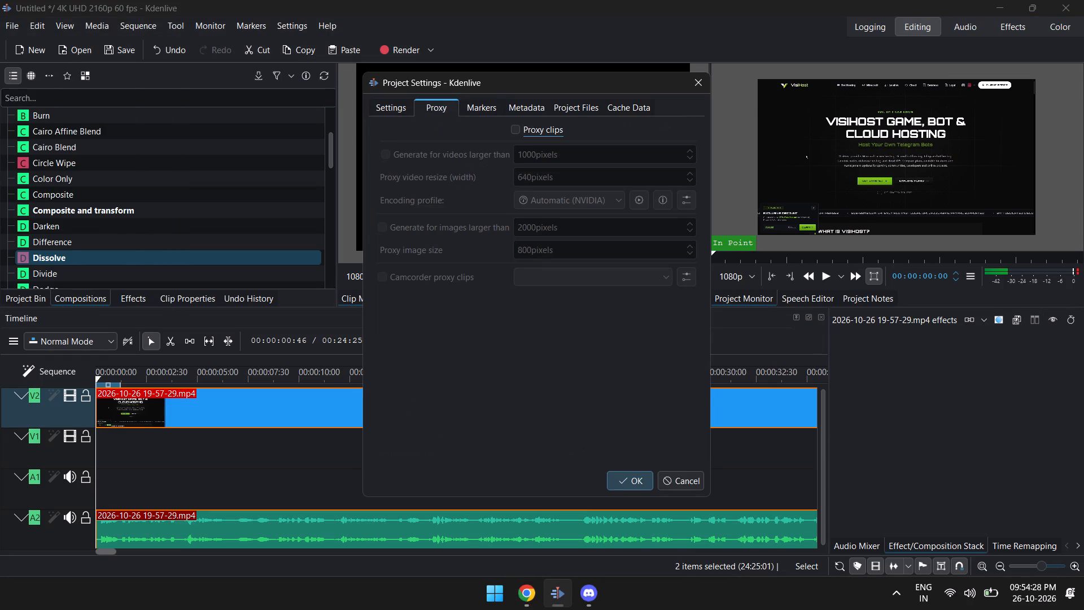
click(521, 129)
click(516, 129)
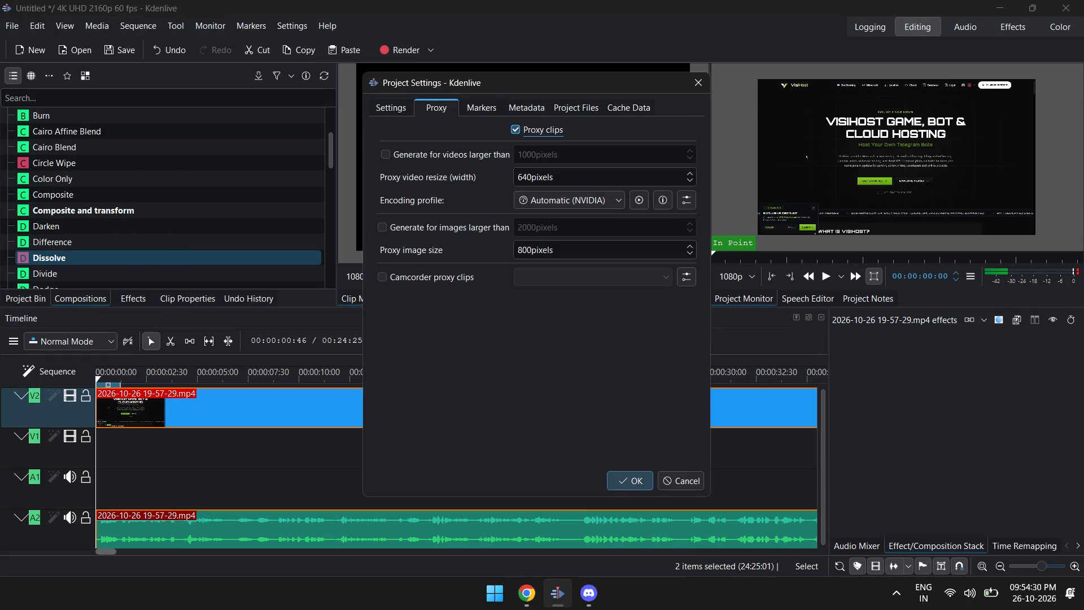
click(556, 177)
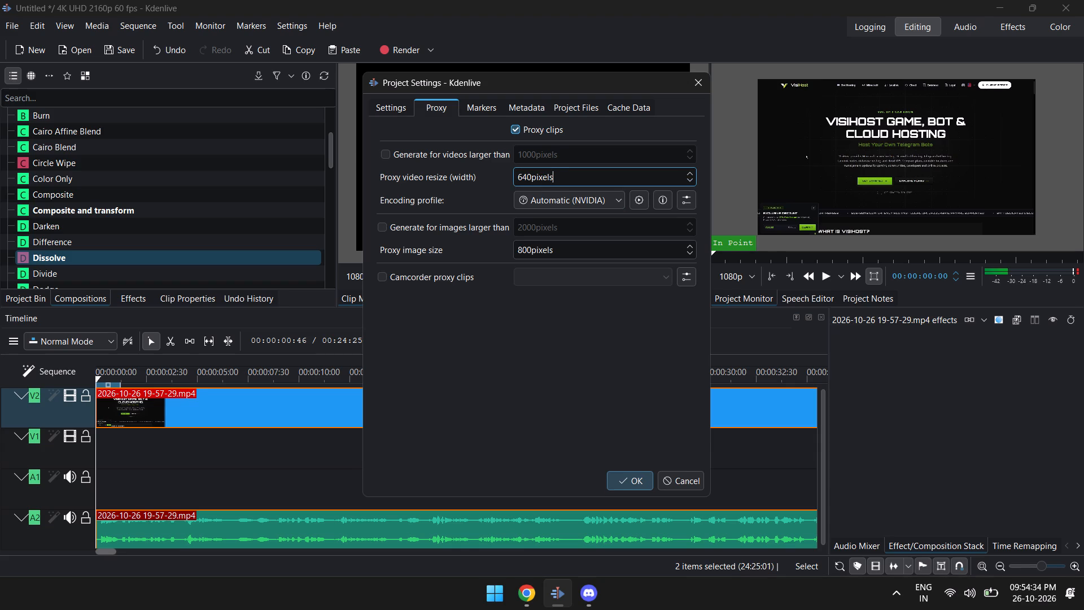
click(379, 153)
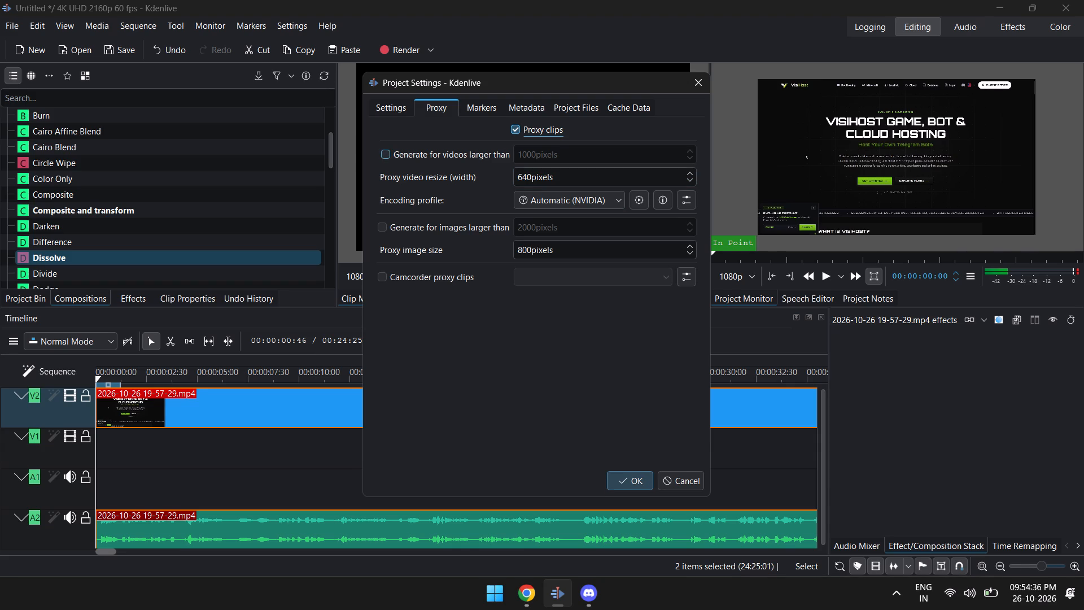
click(383, 153)
Check the tutorial's proxy settings in Chrome, and set the proxy encoding profile to ProRes in Kdenlive.
key(alt+Tab)
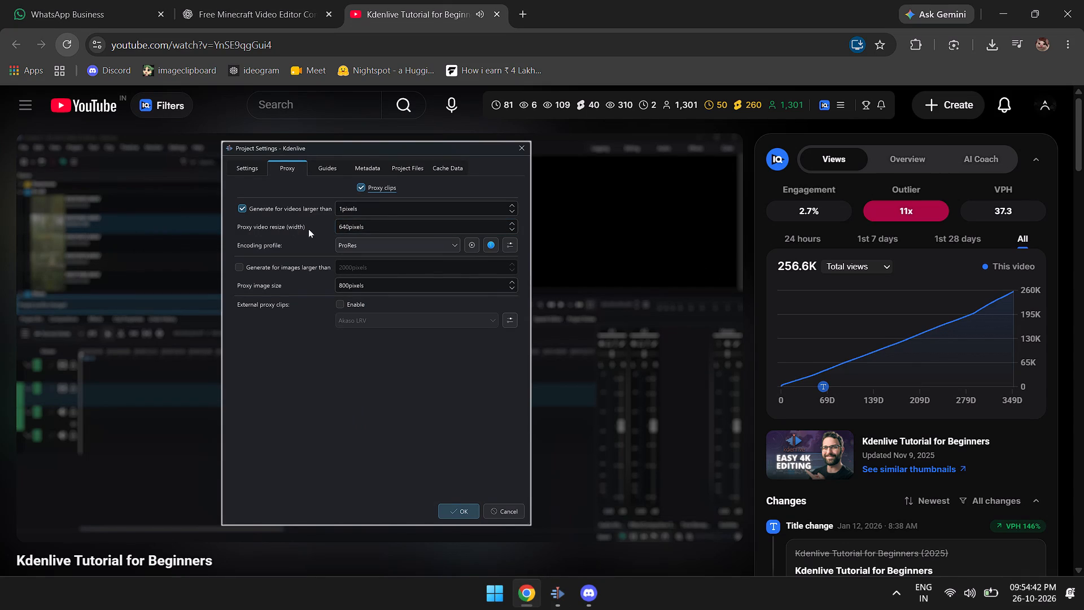
key(alt+Tab)
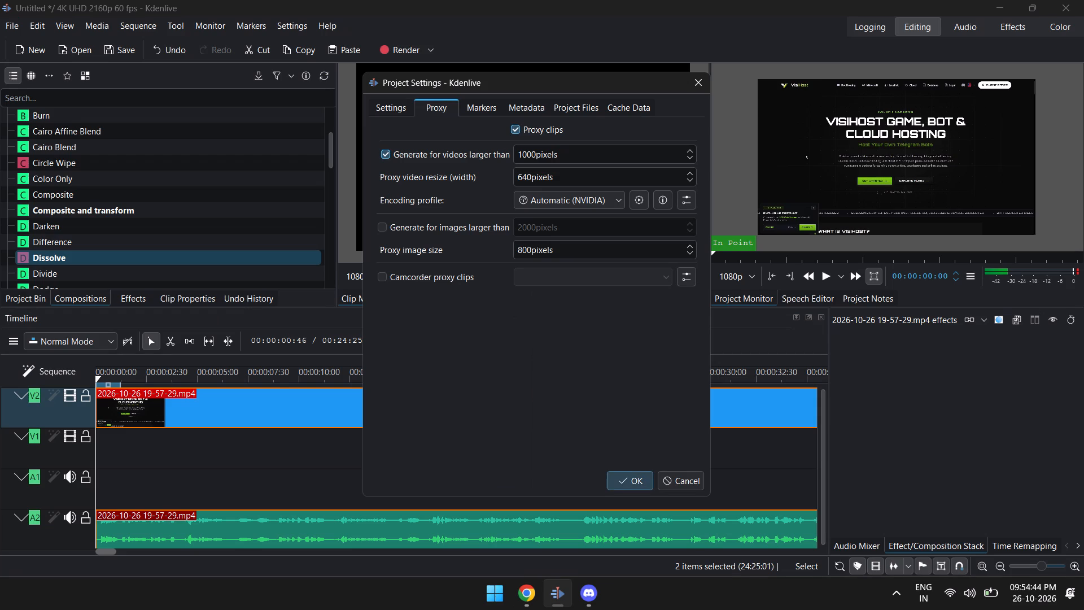
click(535, 201)
click(535, 201)
click(535, 201)
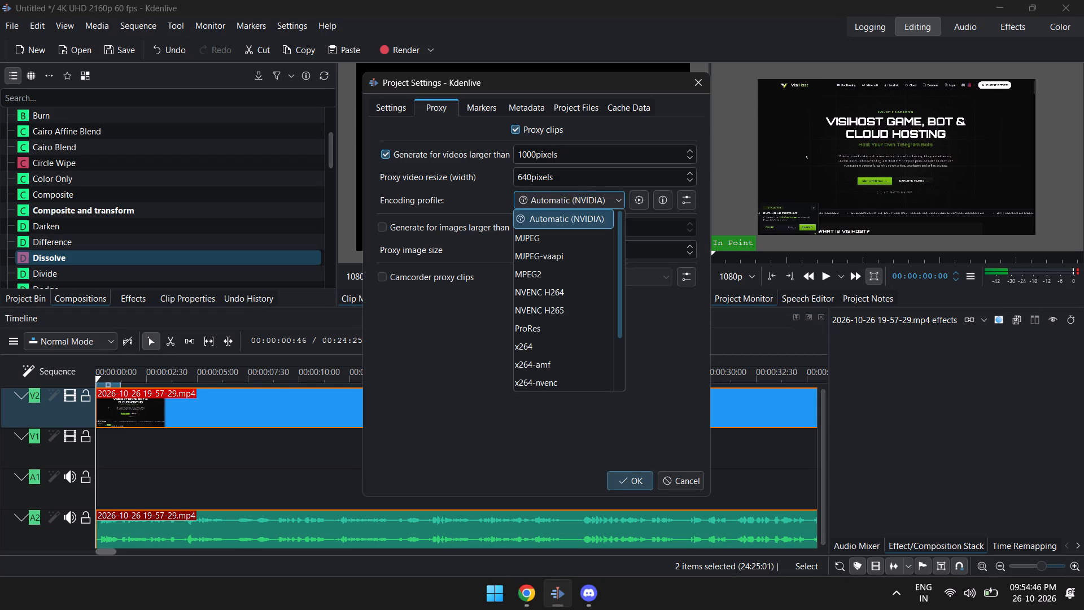
scroll(540, 244, down, 3)
key(alt+Tab)
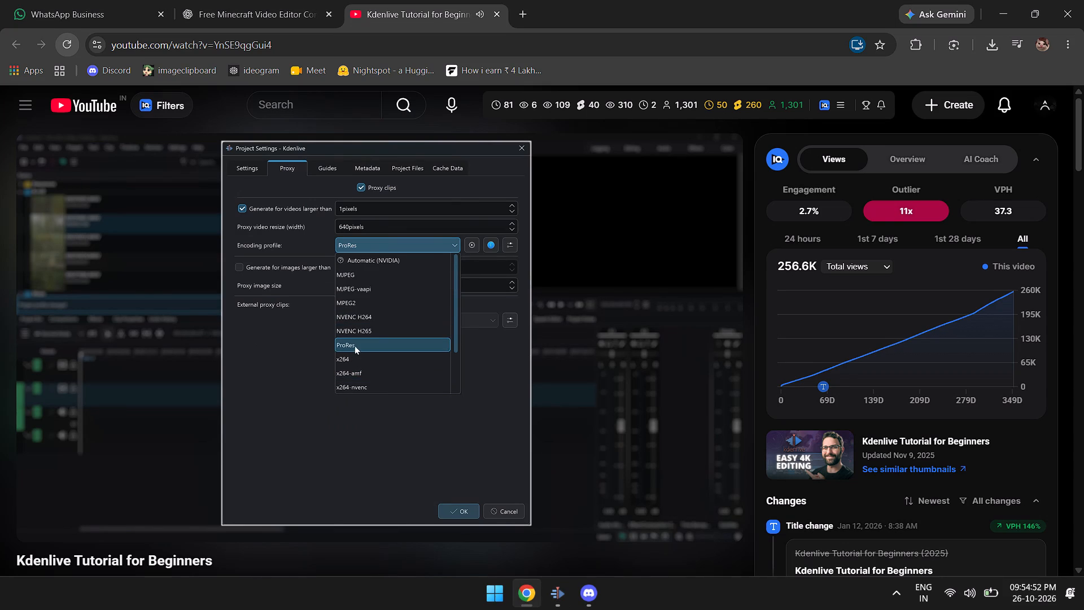
key(alt+Tab)
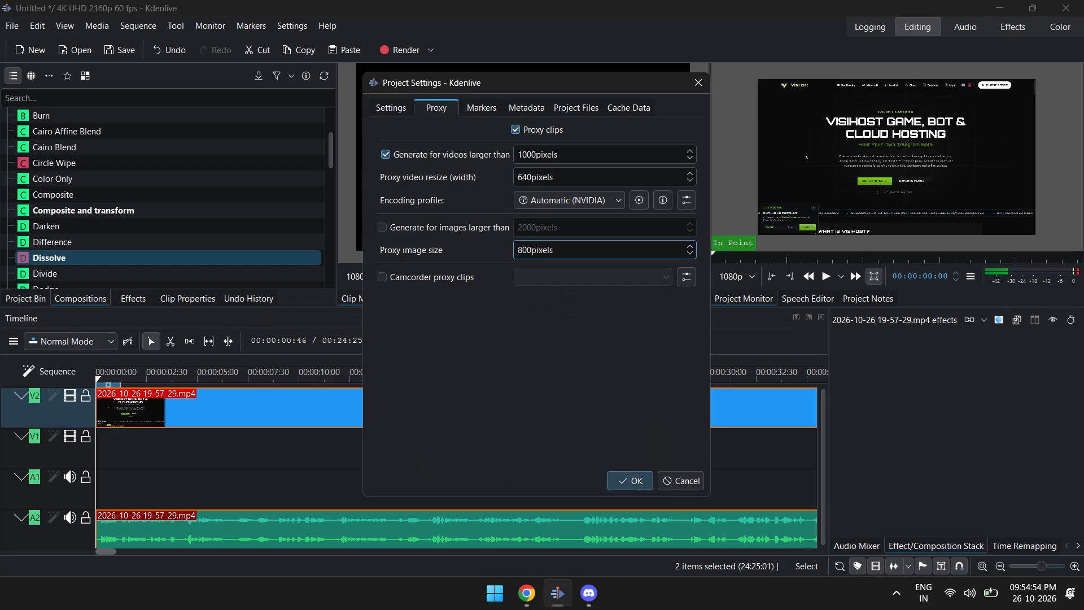
click(585, 204)
click(555, 308)
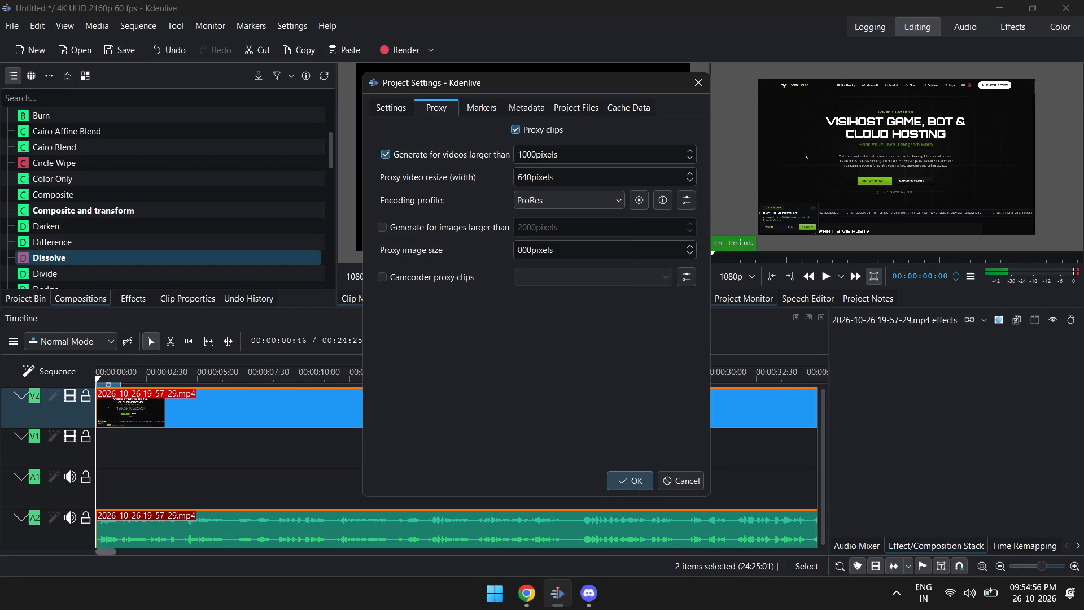
Switch to Chrome and replay the tutorial section on ProRes profile numbers and encoding parameters, pausing to study the profile table.
key(alt+Tab)
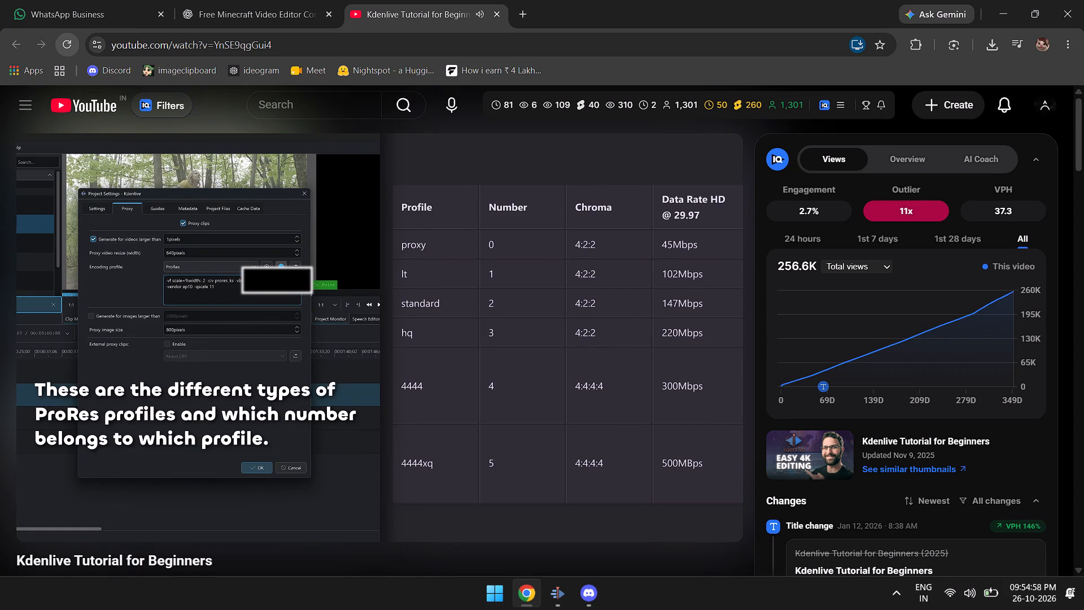
key(alt+Tab)
key(alt+Tab)
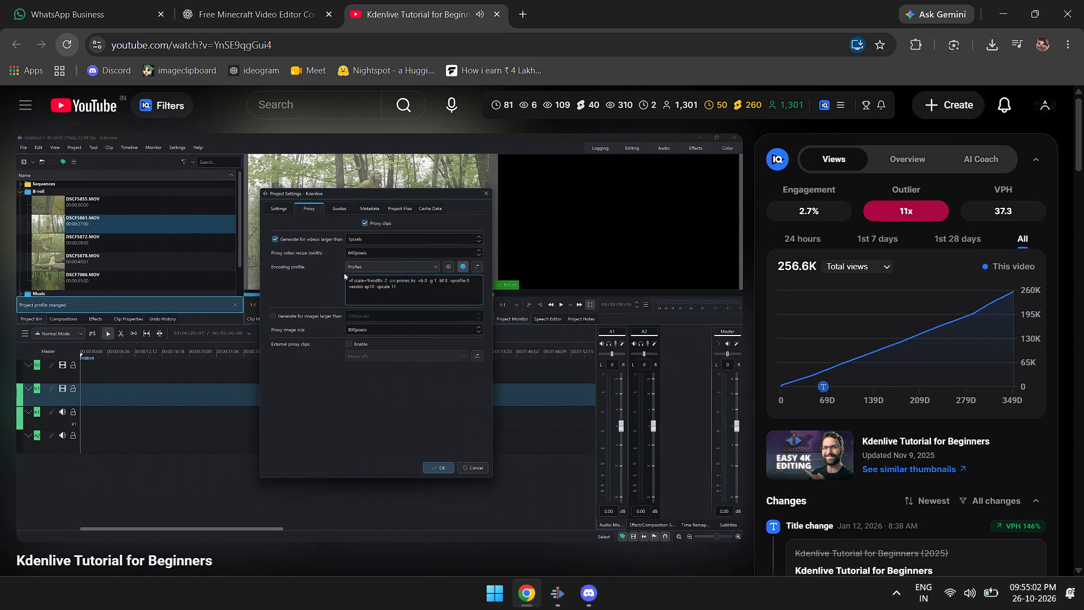
key(Left)
key(Left)
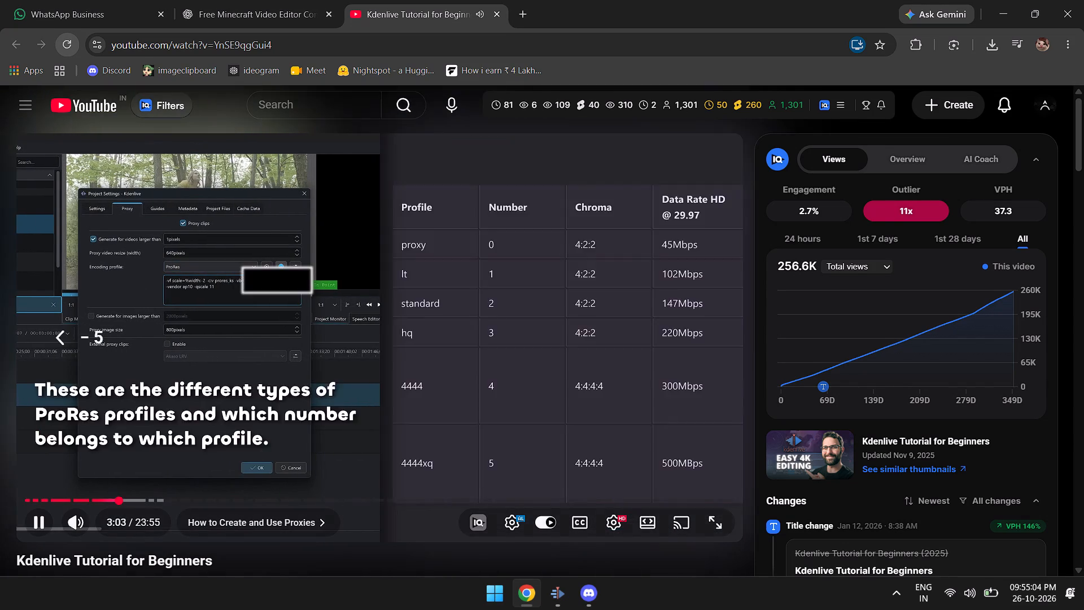
key(Left)
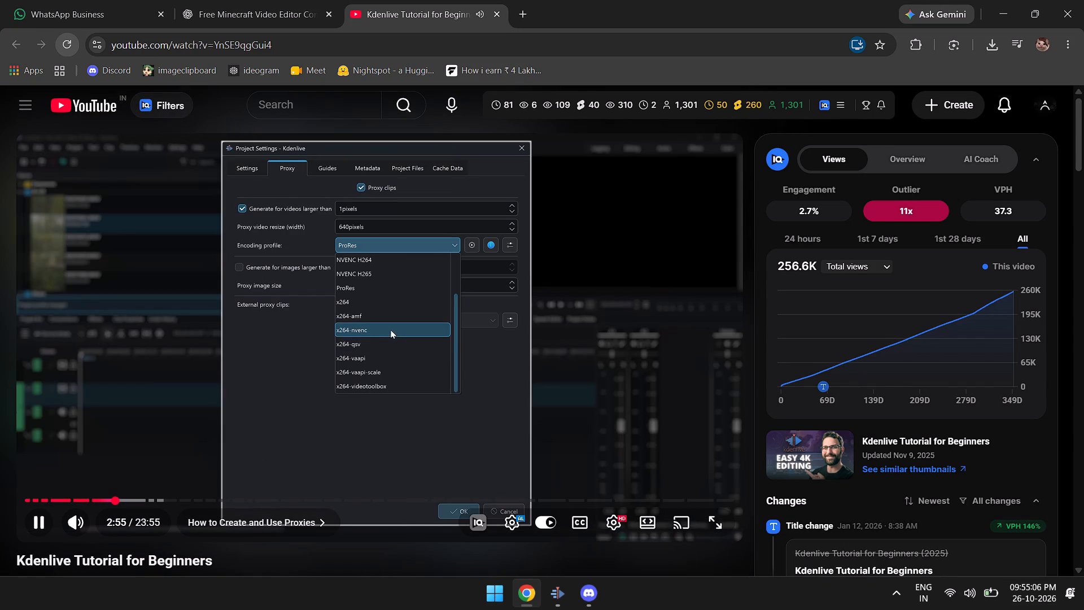
key(t)
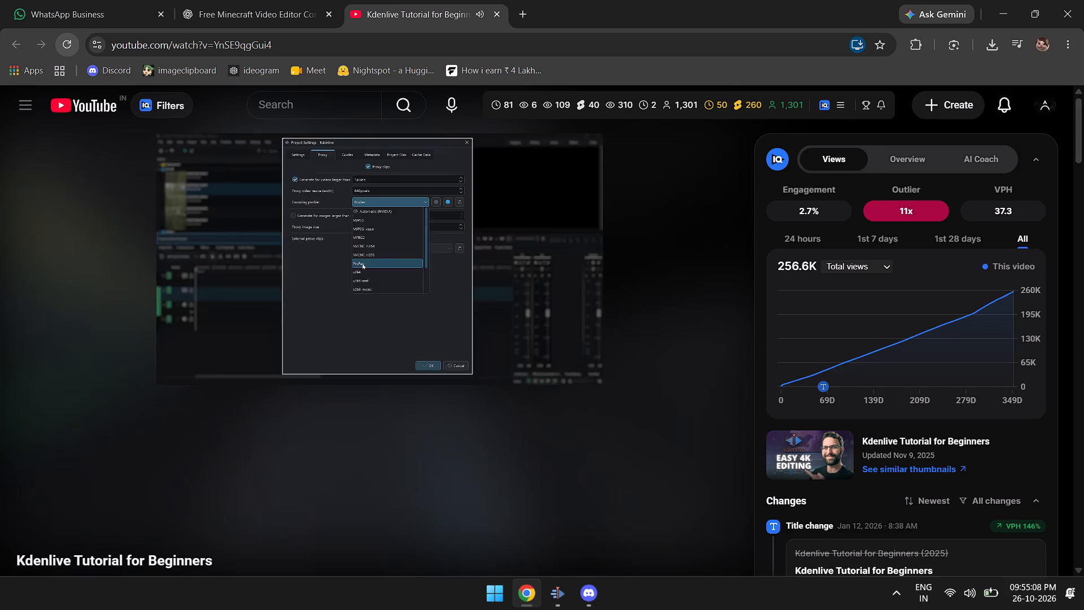
click(509, 381)
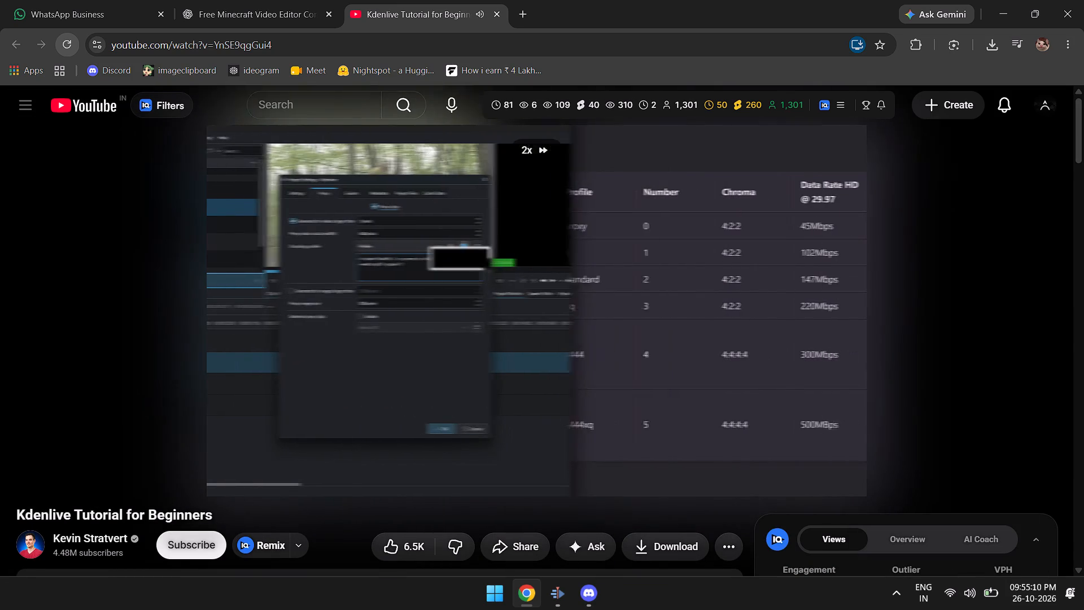
key(space)
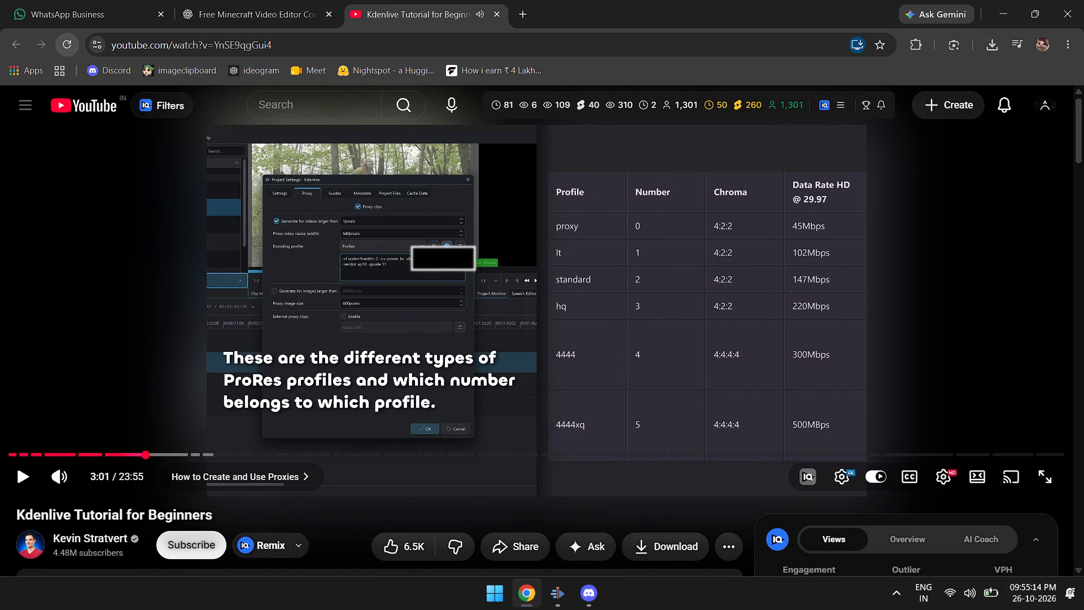
key(space)
key(space)
key(space)
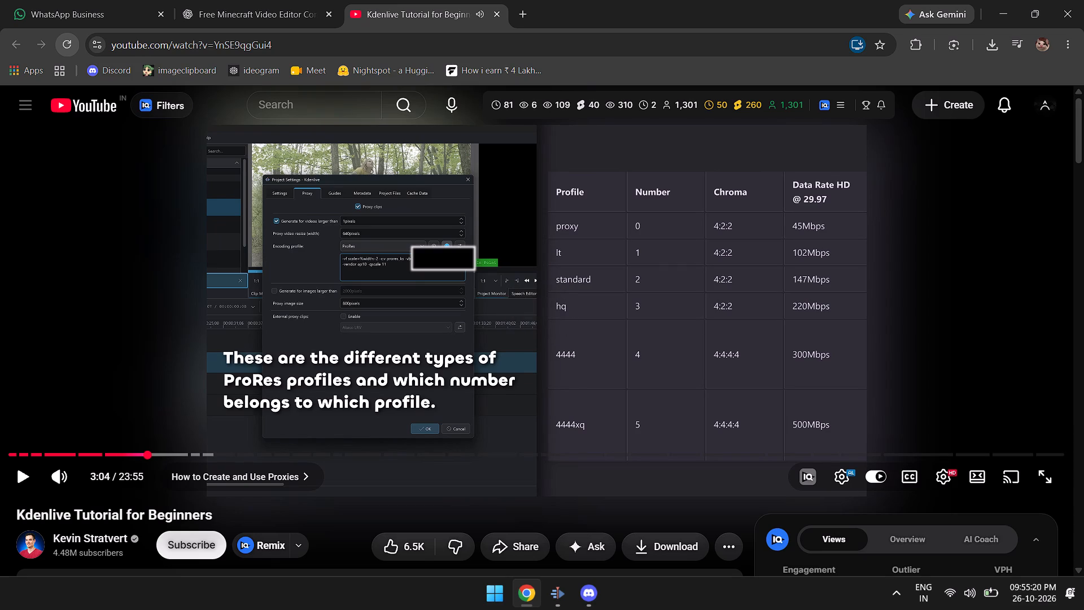
key(space)
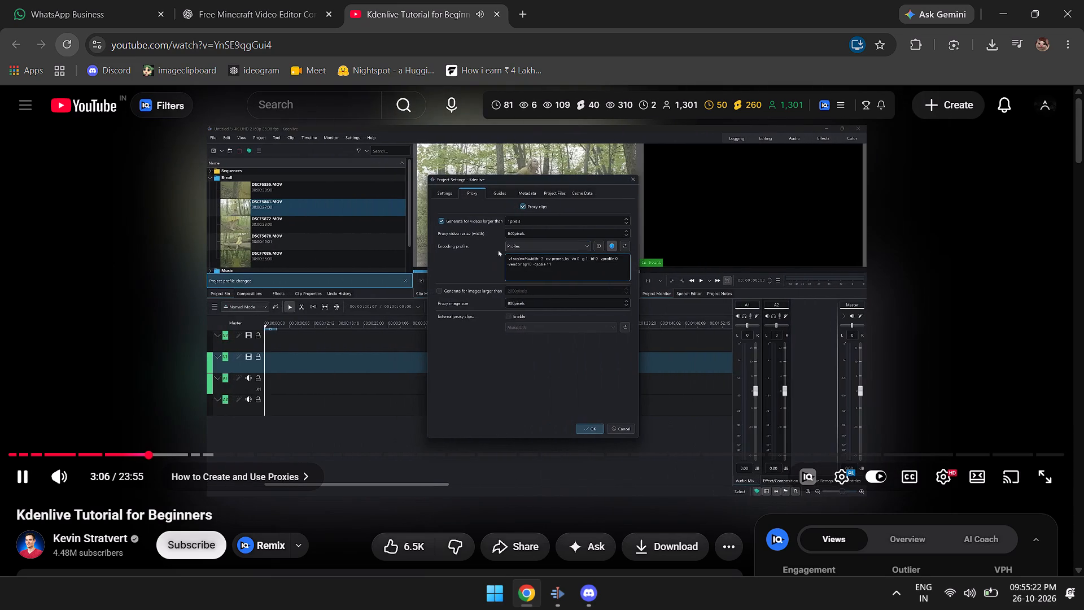
key(space)
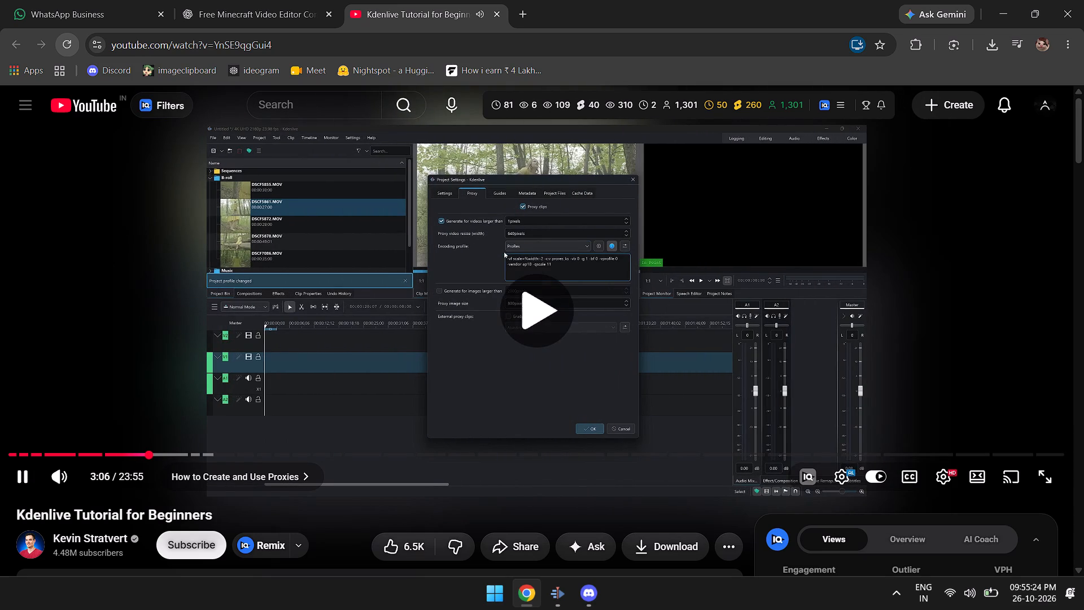
key(space)
key(alt+Tab)
key(alt+Tab)
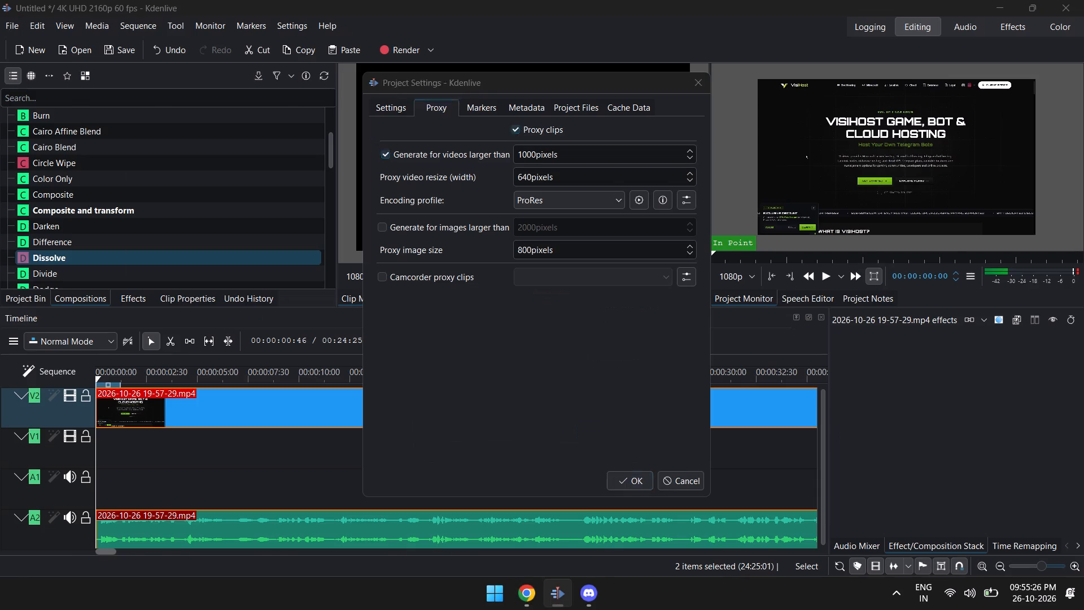
key(space)
key(alt+Tab)
key(alt+Tab)
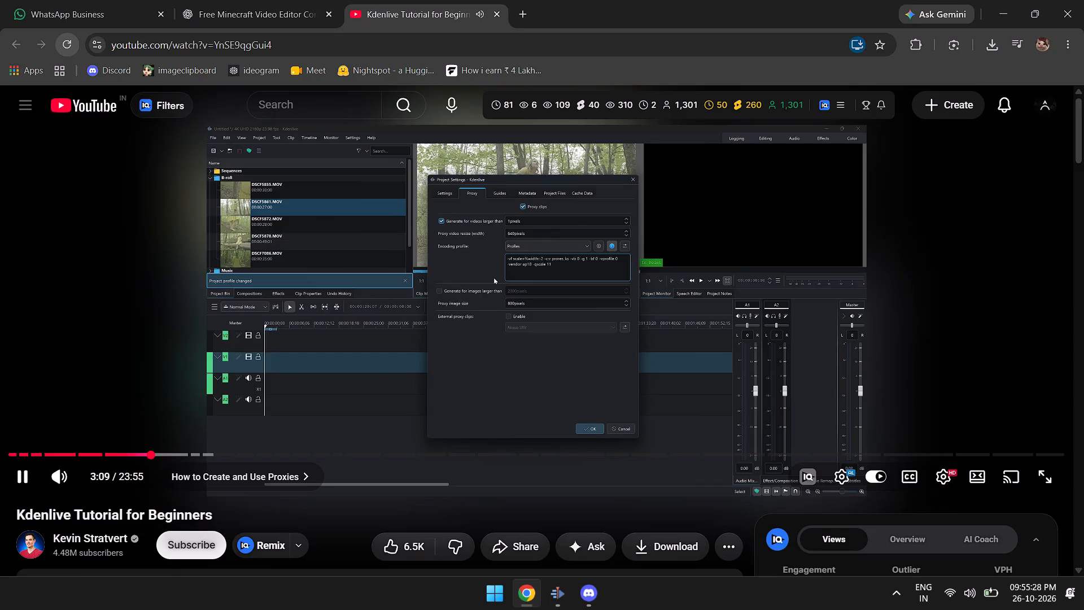
Switch to Kdenlive, briefly view the ProRes profile's encoding parameters, hide them again and accept the project settings.
key(alt+Tab)
click(656, 202)
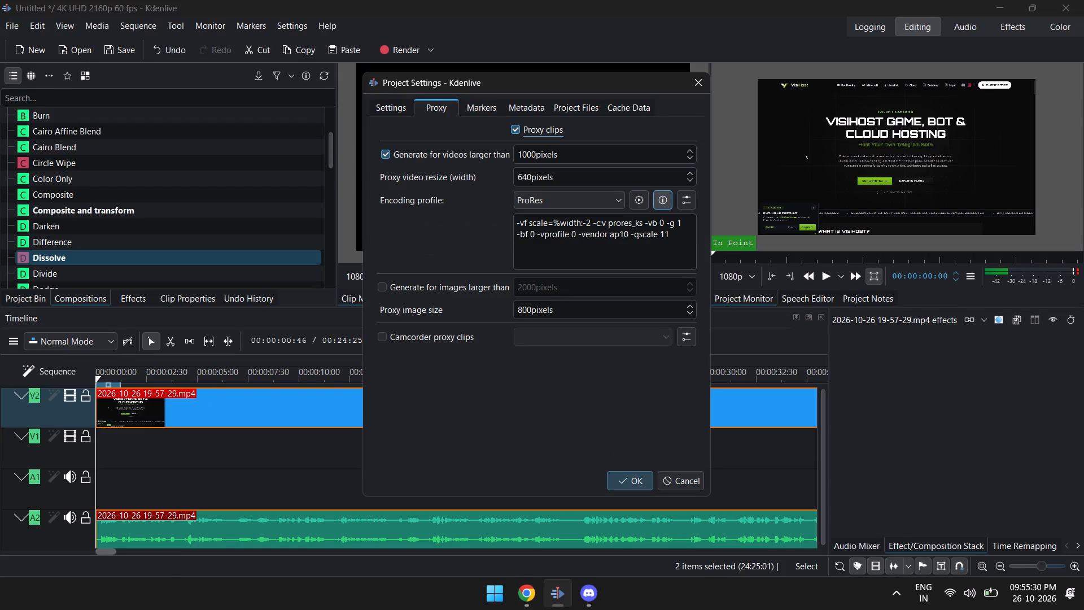
click(656, 202)
key(alt+Tab)
key(alt+Tab)
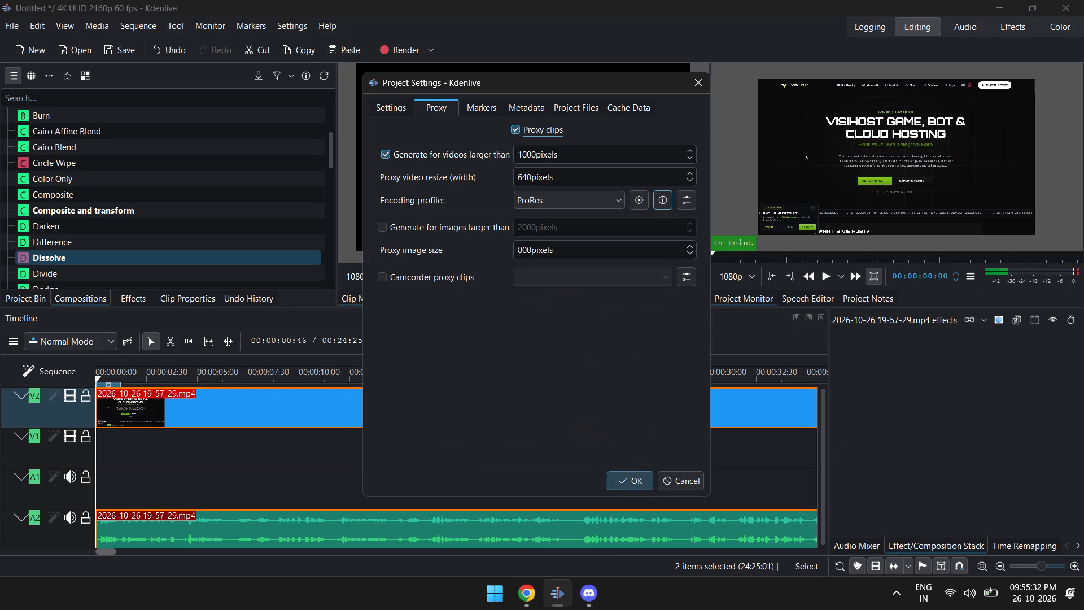
click(630, 478)
key(alt+Tab)
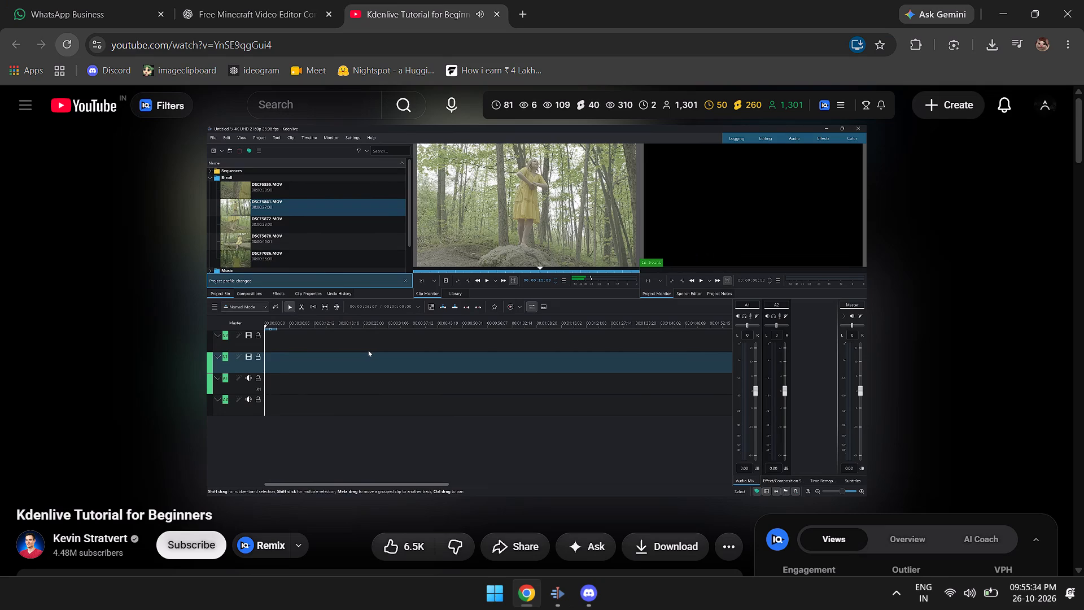
key(alt+Tab)
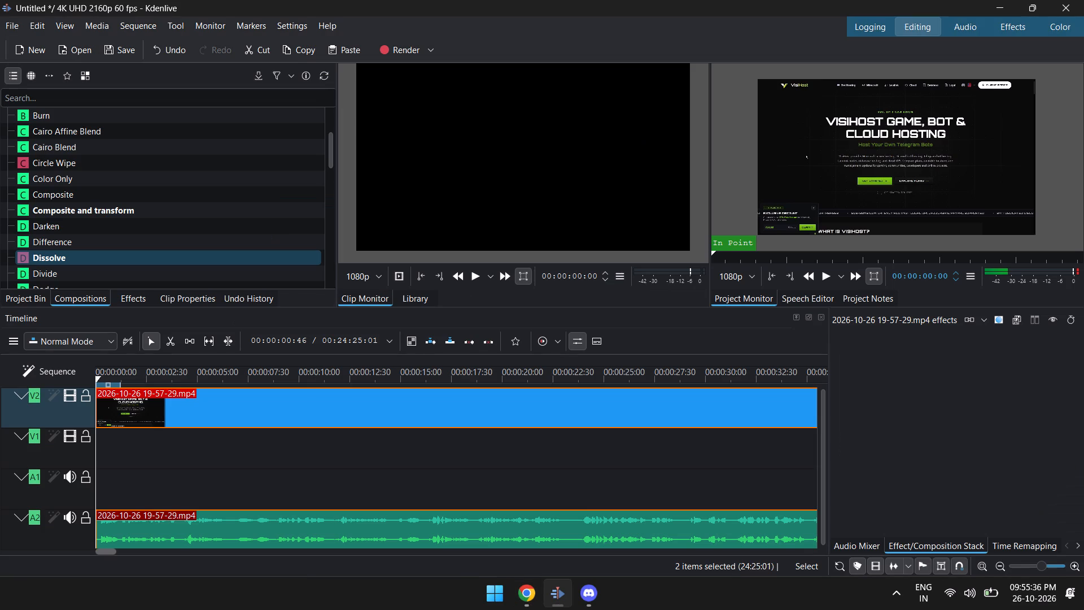
key(alt+Tab)
key(alt+Tab)
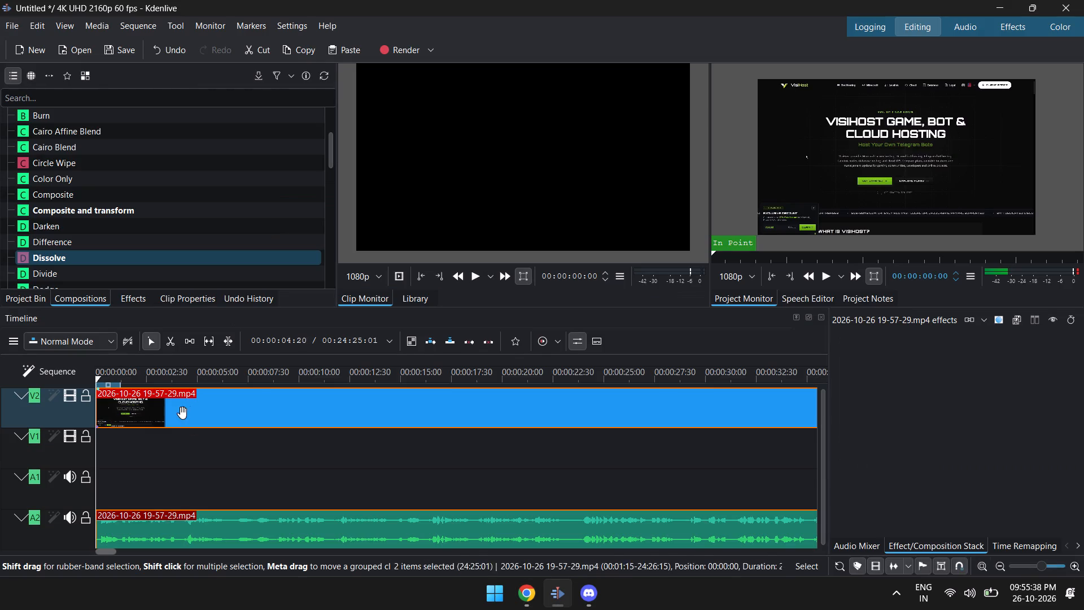
drag(191, 411, 145, 479)
key(Delete)
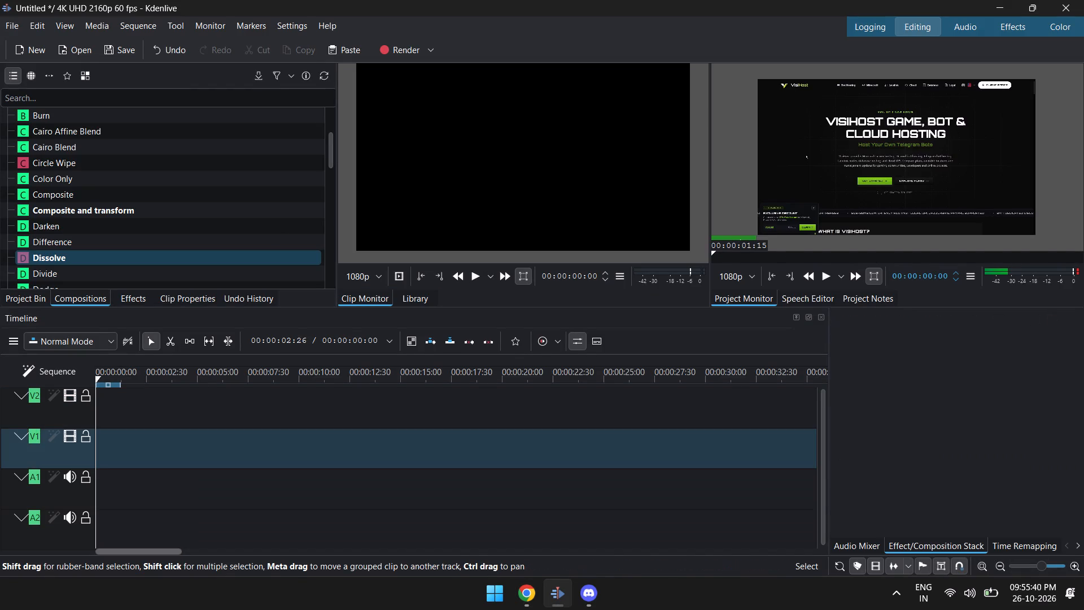
Replay the tutorial's section on opening the proxy defaults in Chrome, and open Kdenlive's configuration settings.
click(15, 30)
key(alt+Tab)
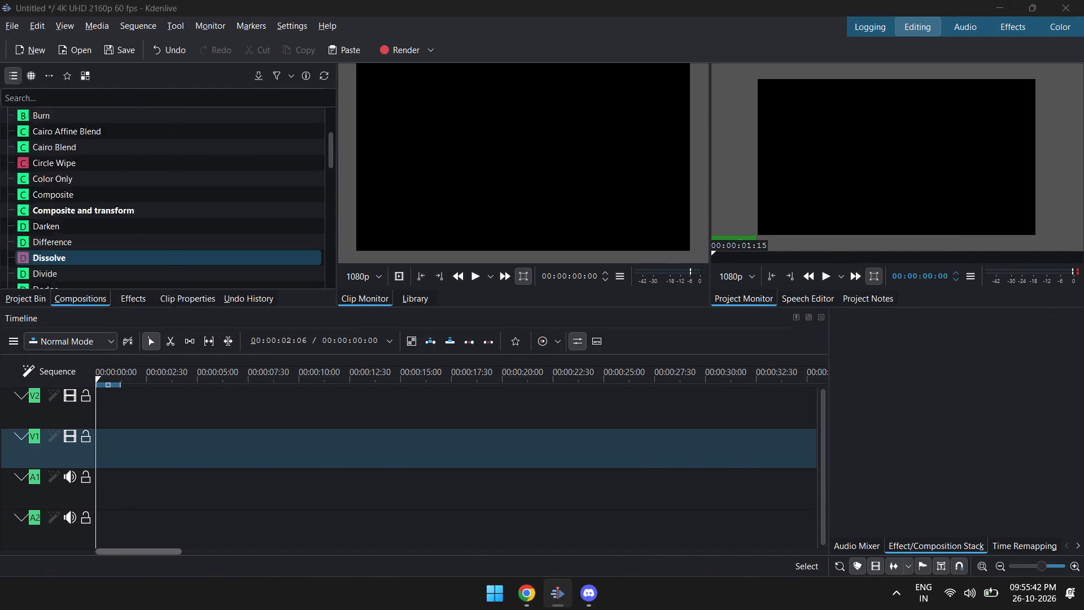
key(Left)
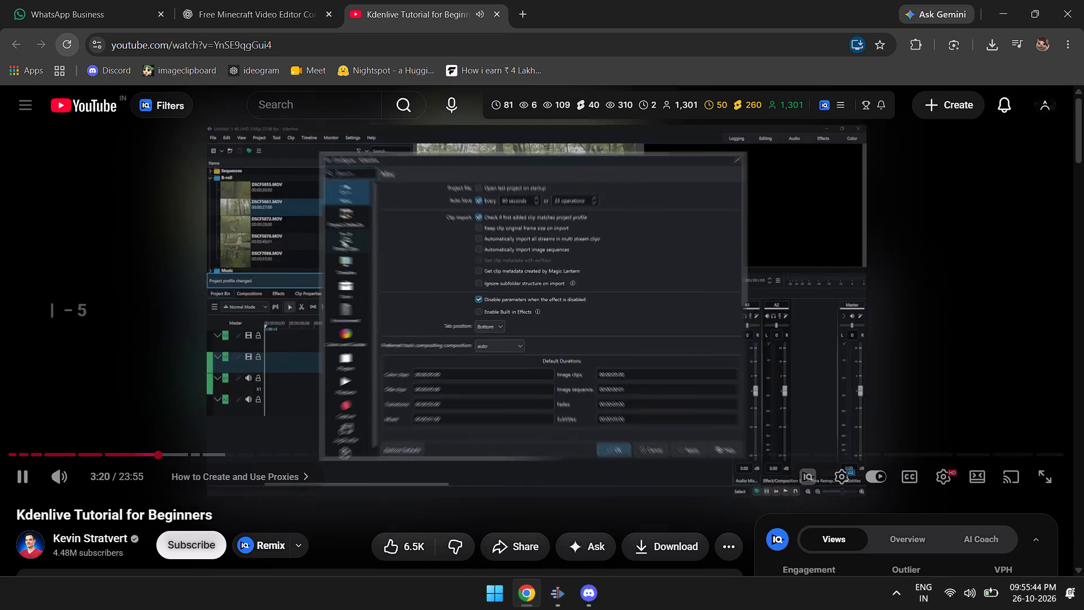
key(Left)
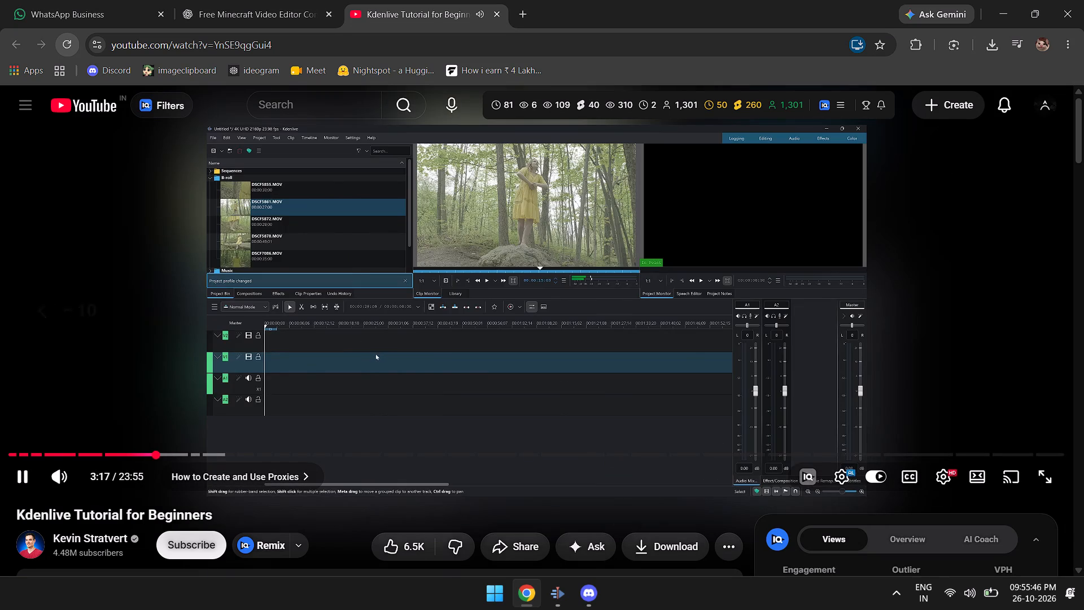
key(alt+Tab)
click(8, 27)
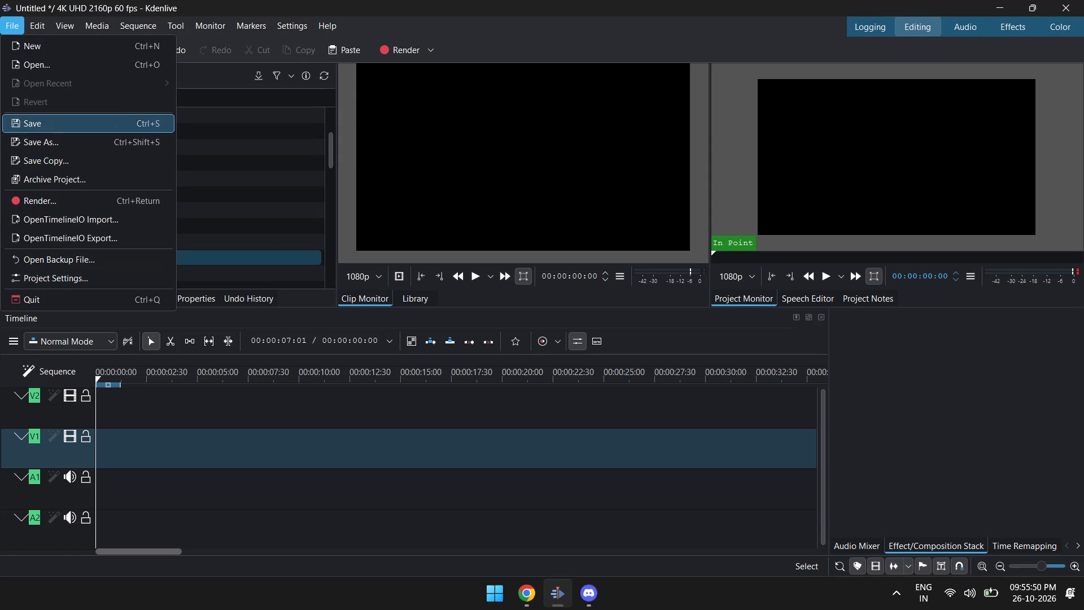
click(308, 22)
click(308, 22)
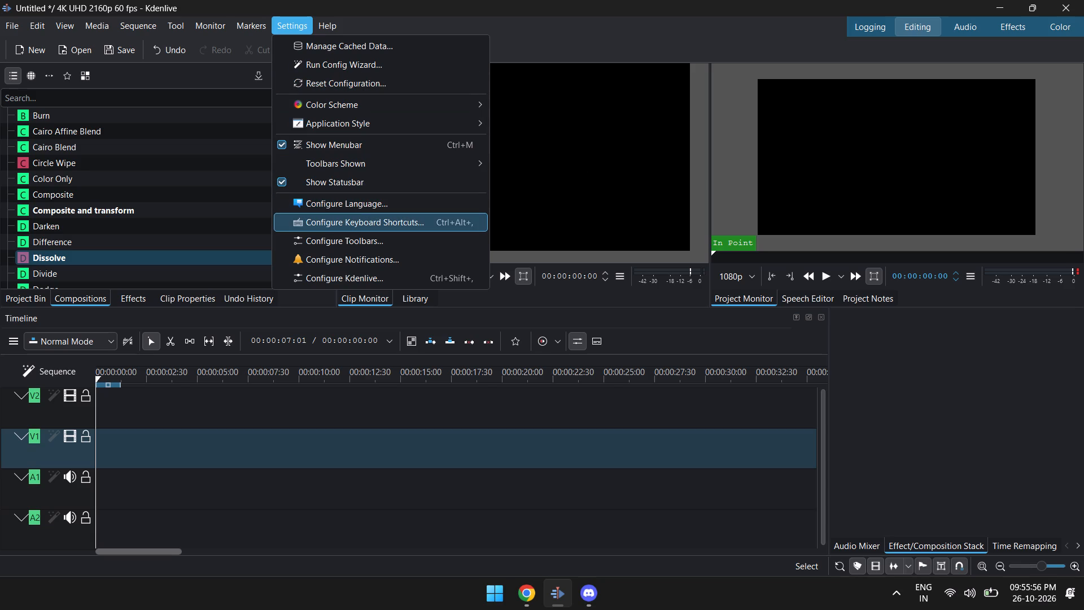
click(334, 277)
Recheck the tutorial in Chrome, and enable proxy clips in Kdenlive's default Proxy Clips settings, applying and accepting the change.
key(alt+Tab)
key(space)
key(Left)
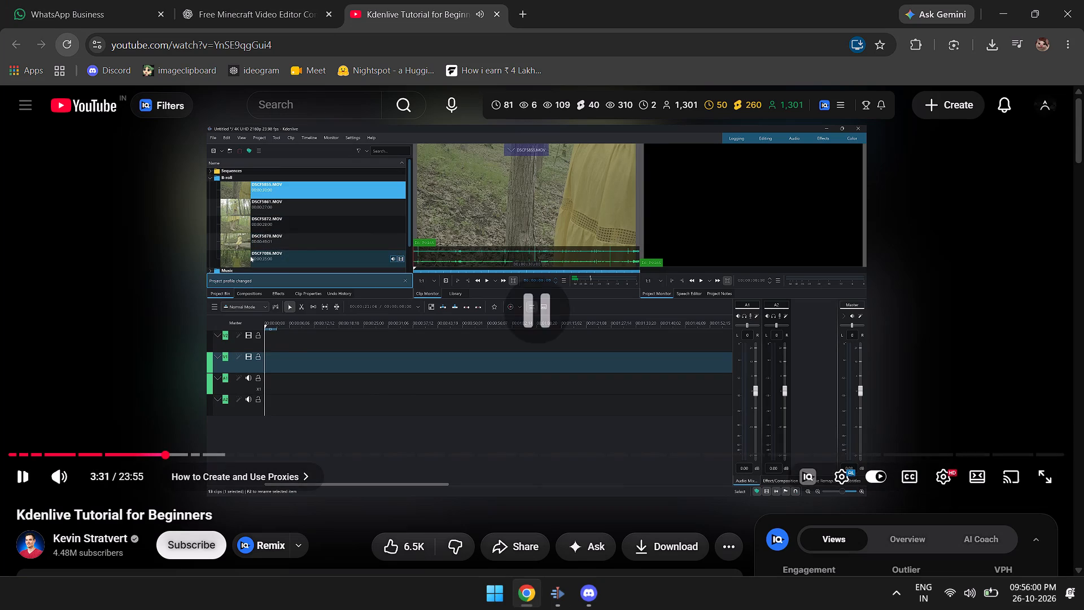
key(Left)
key(space)
key(alt+Tab)
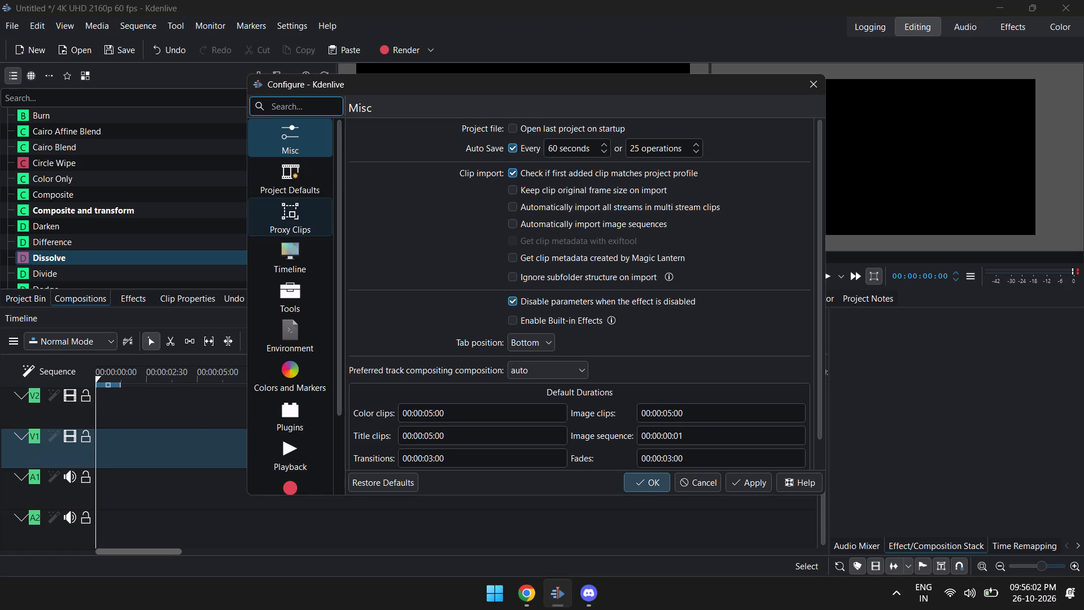
click(291, 208)
click(359, 159)
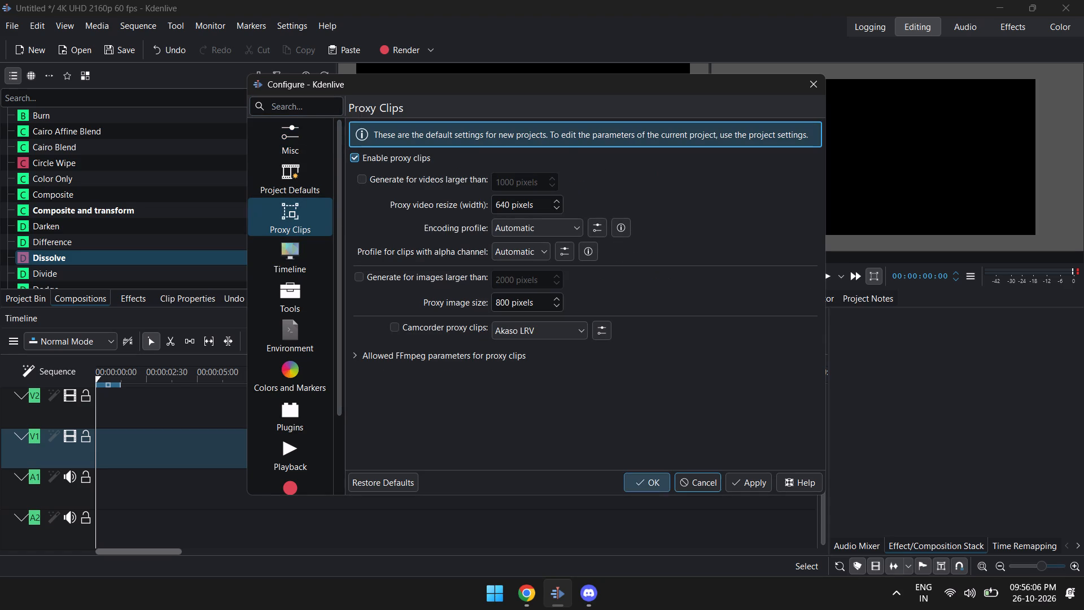
click(741, 485)
click(627, 479)
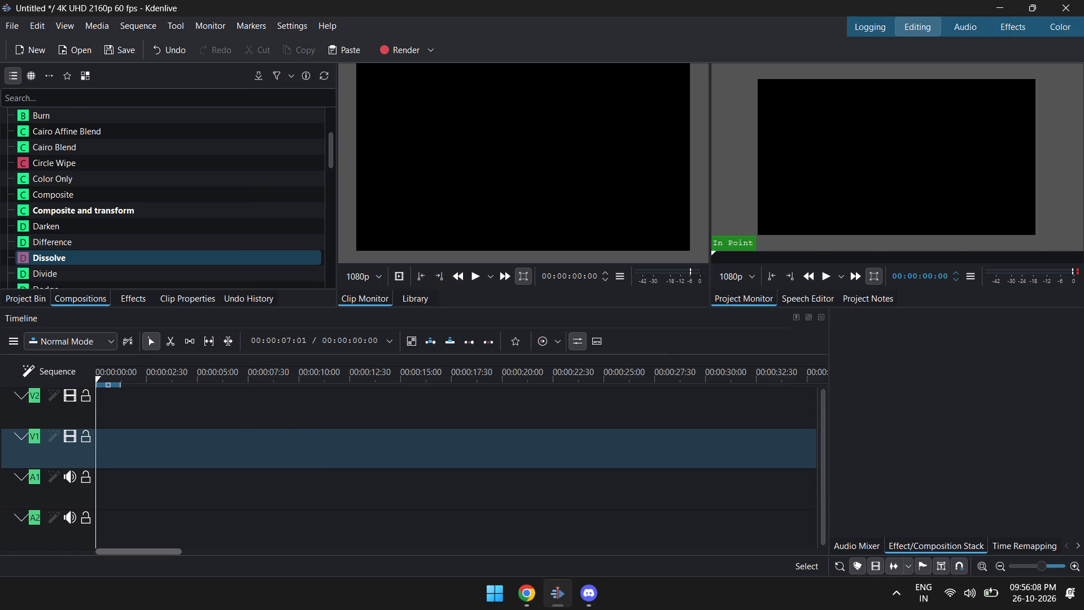
key(alt+Tab)
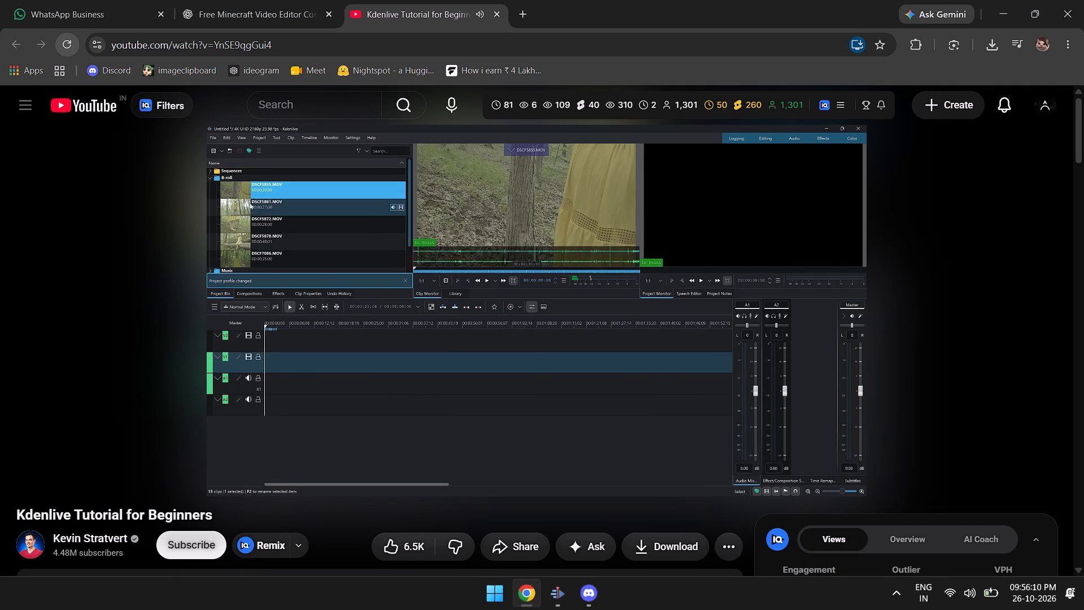
key(alt+Tab)
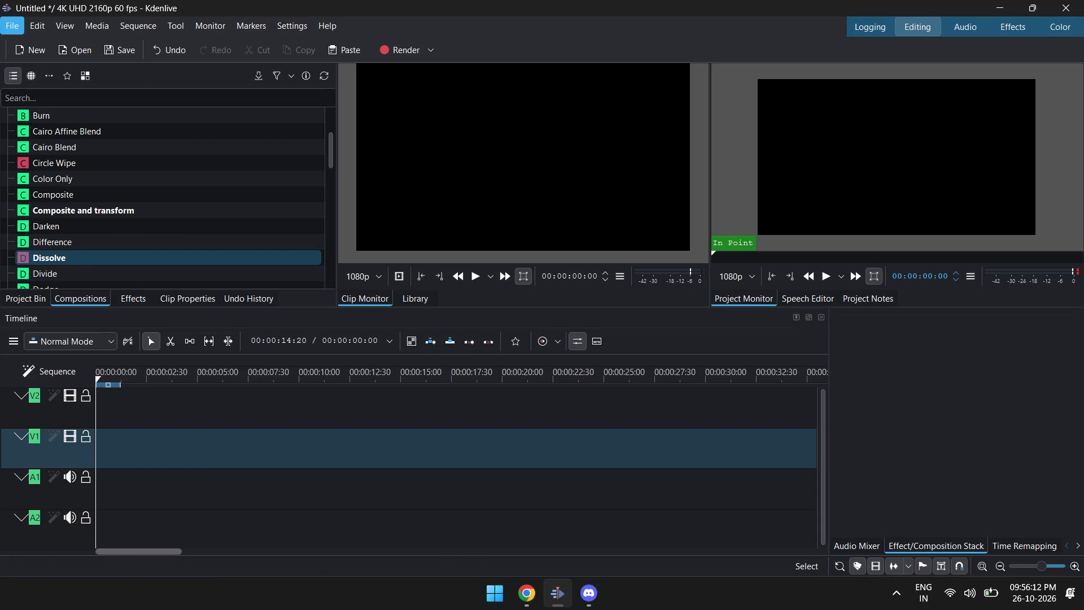
click(16, 29)
click(10, 23)
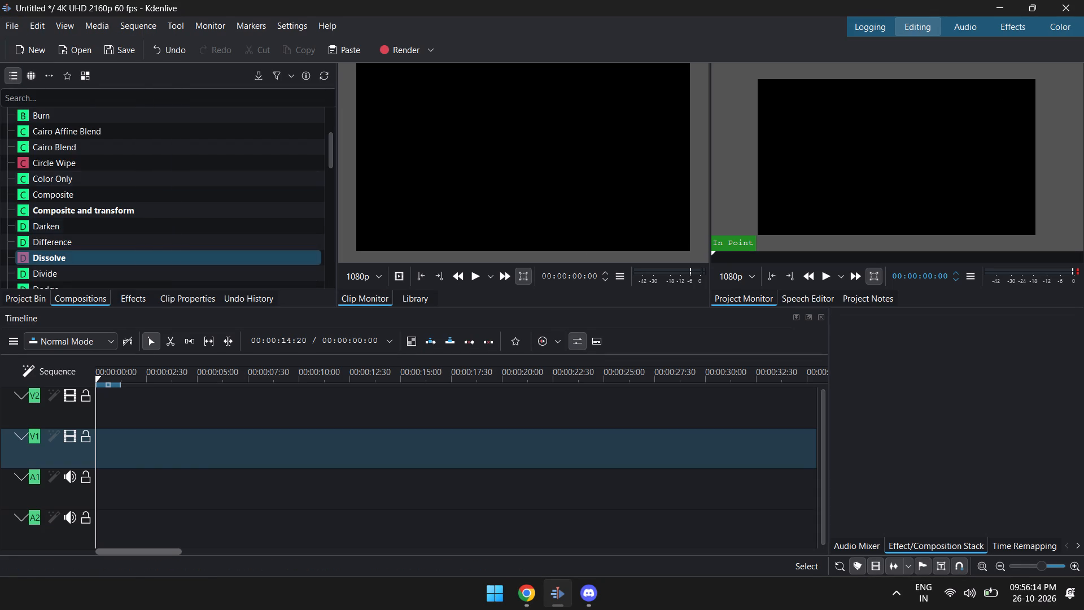
click(20, 294)
click(46, 137)
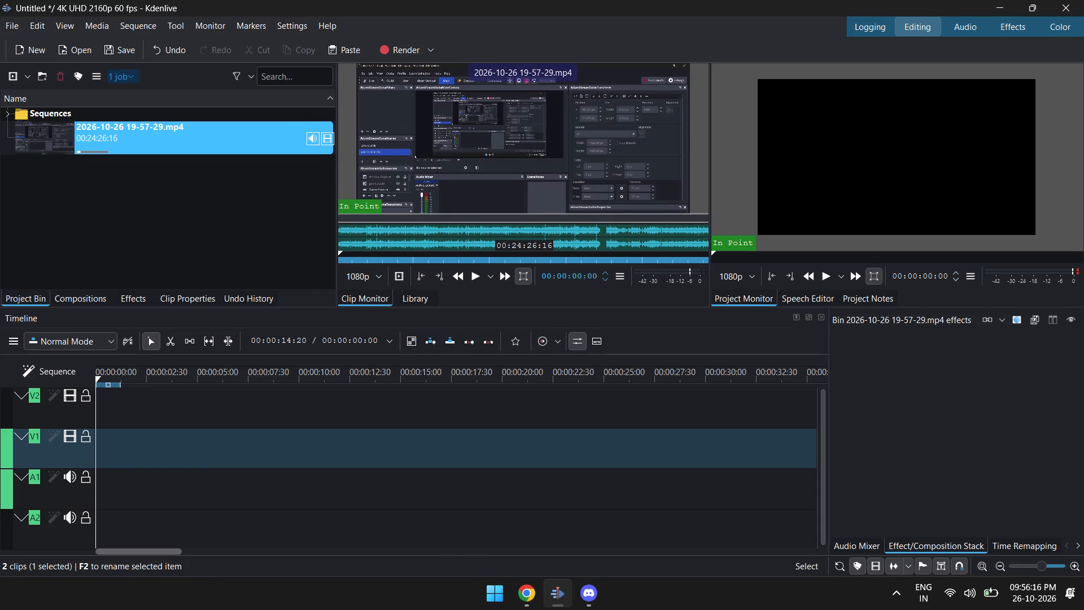
key(alt+Tab)
key(Left)
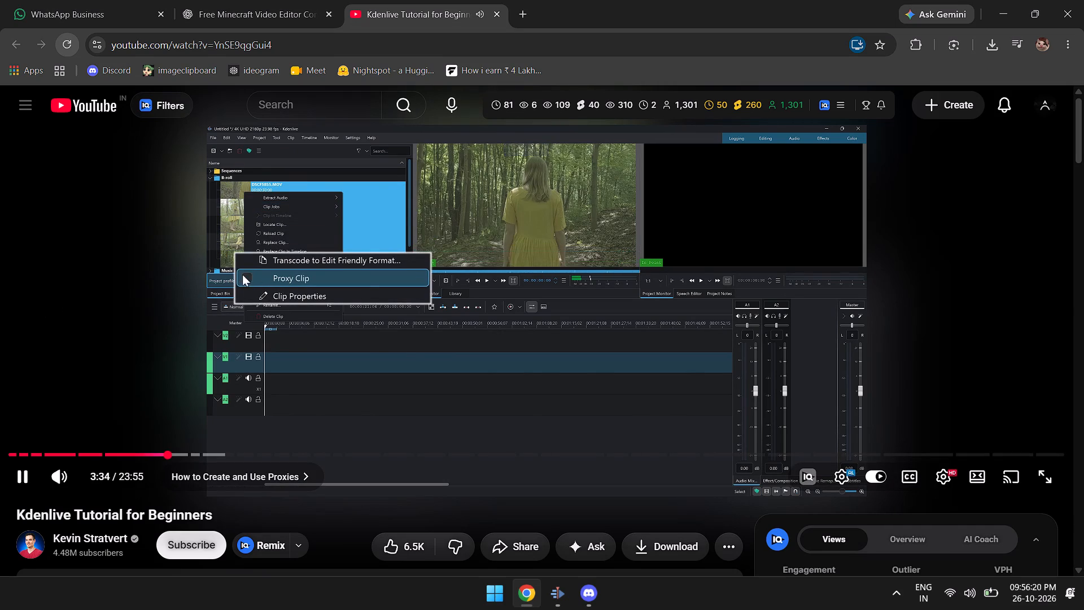
key(alt+Tab)
right_click(46, 137)
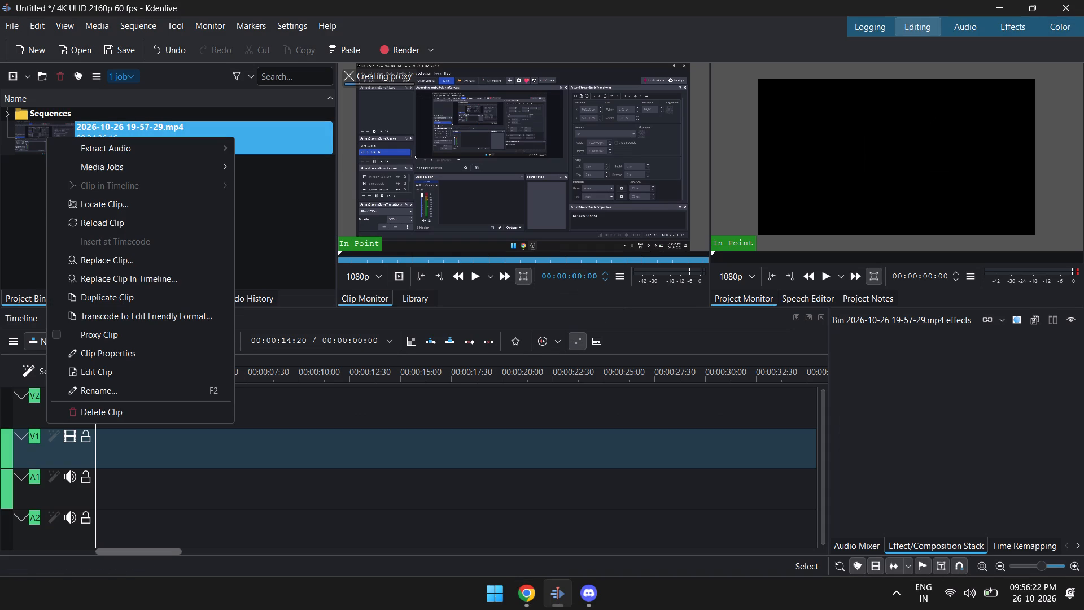
click(52, 336)
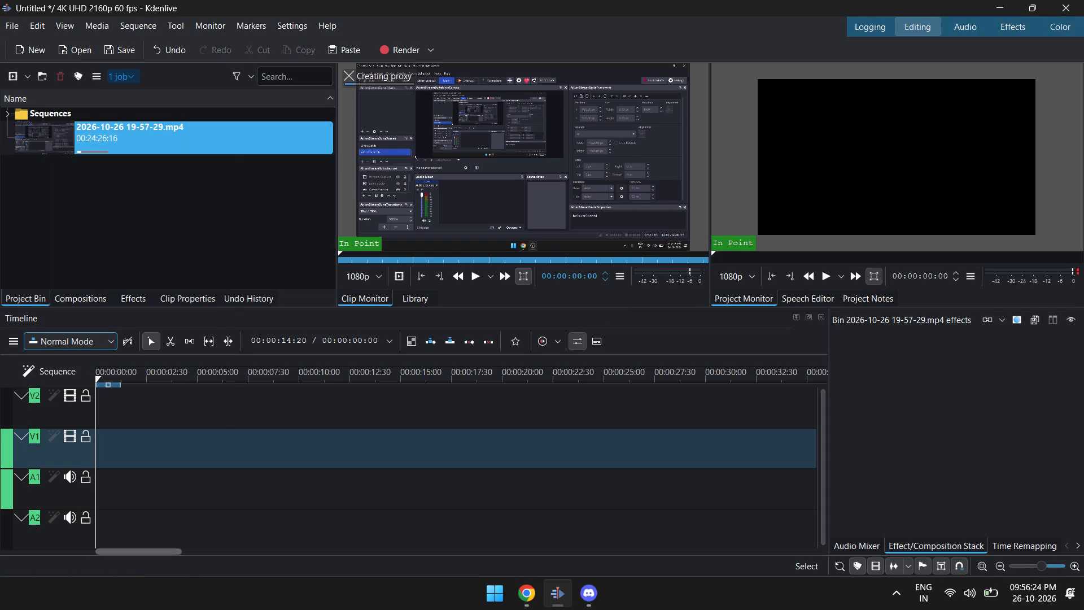
right_click(50, 151)
click(21, 232)
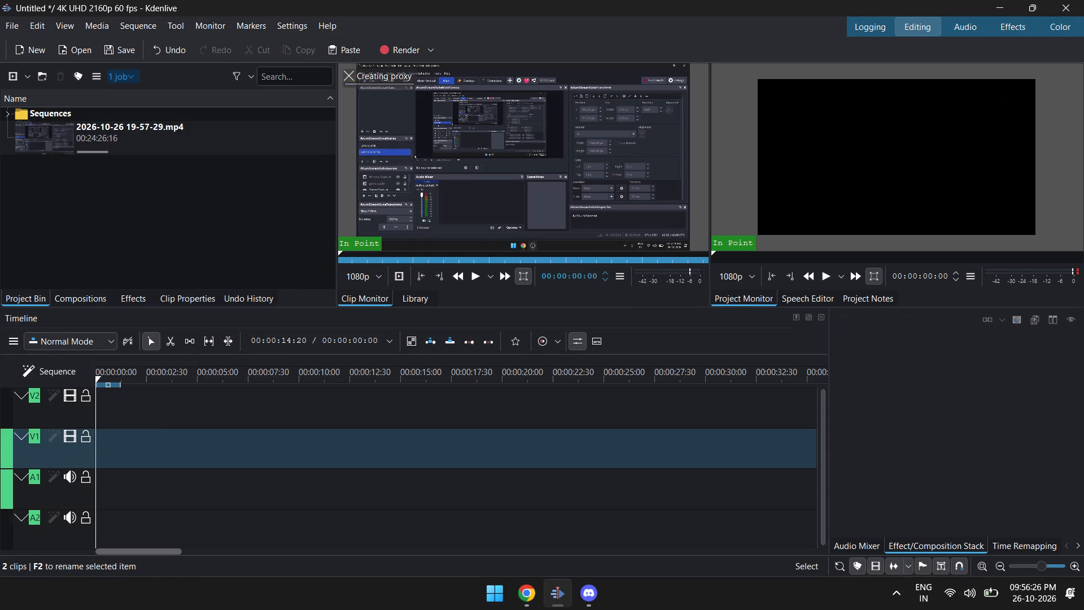
key(alt+Tab)
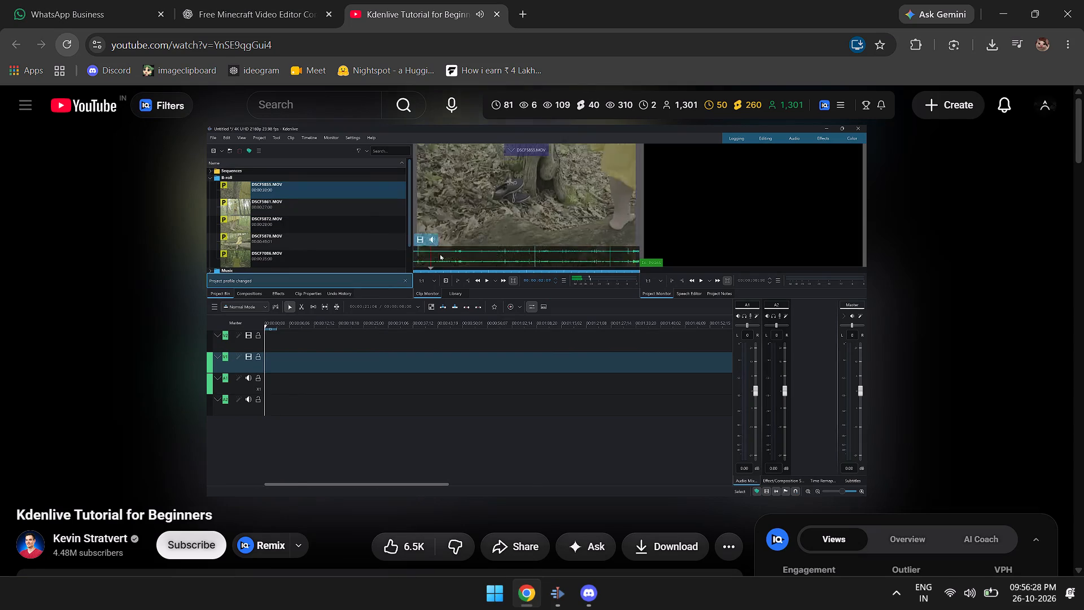
key(space)
key(space)
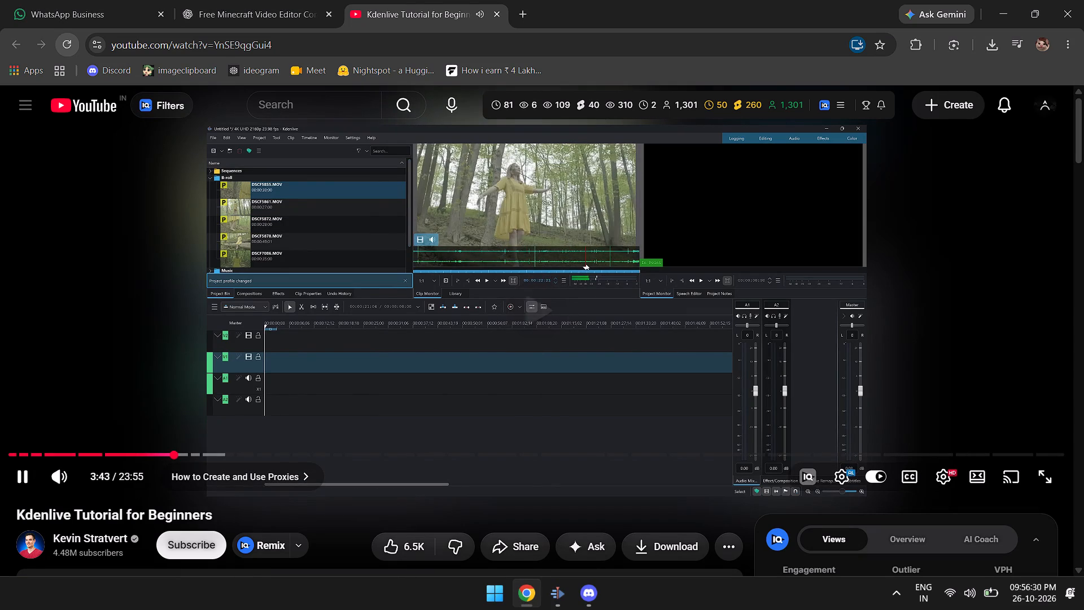
key(space)
key(alt+Tab)
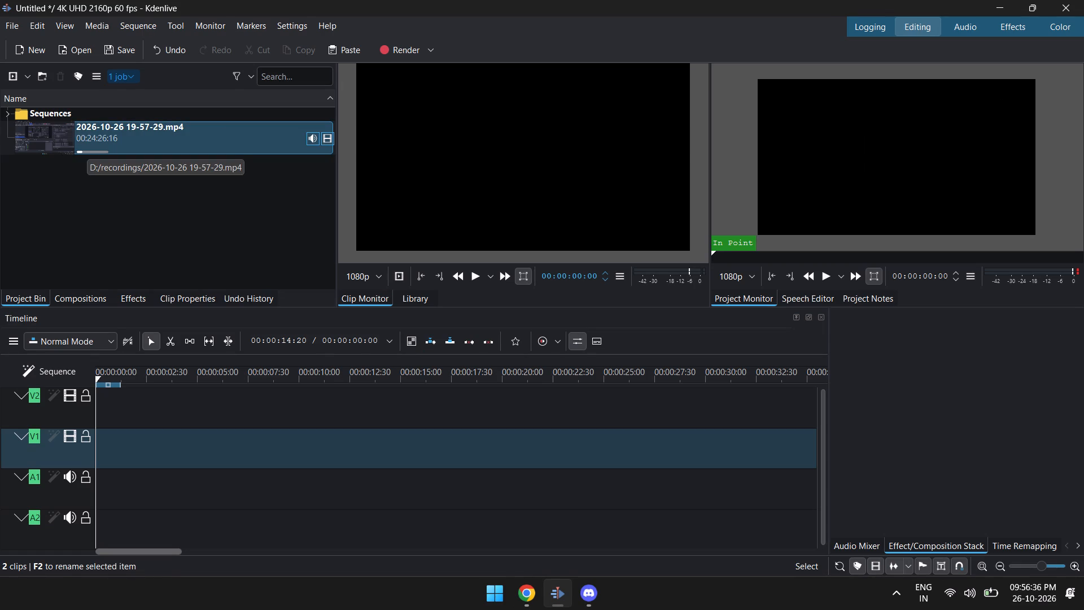
click(157, 132)
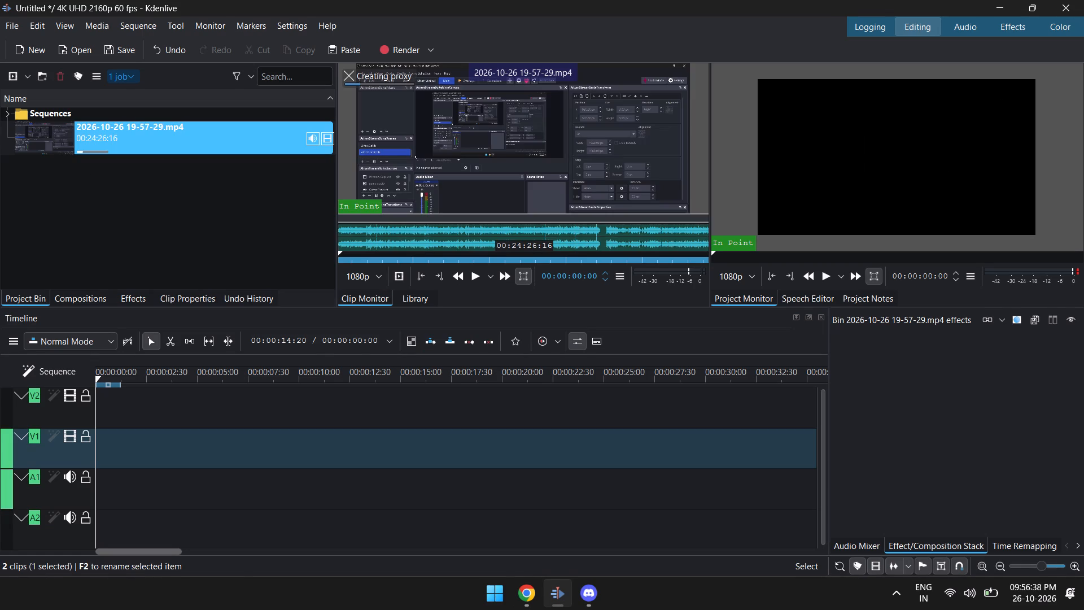
drag(365, 240, 475, 241)
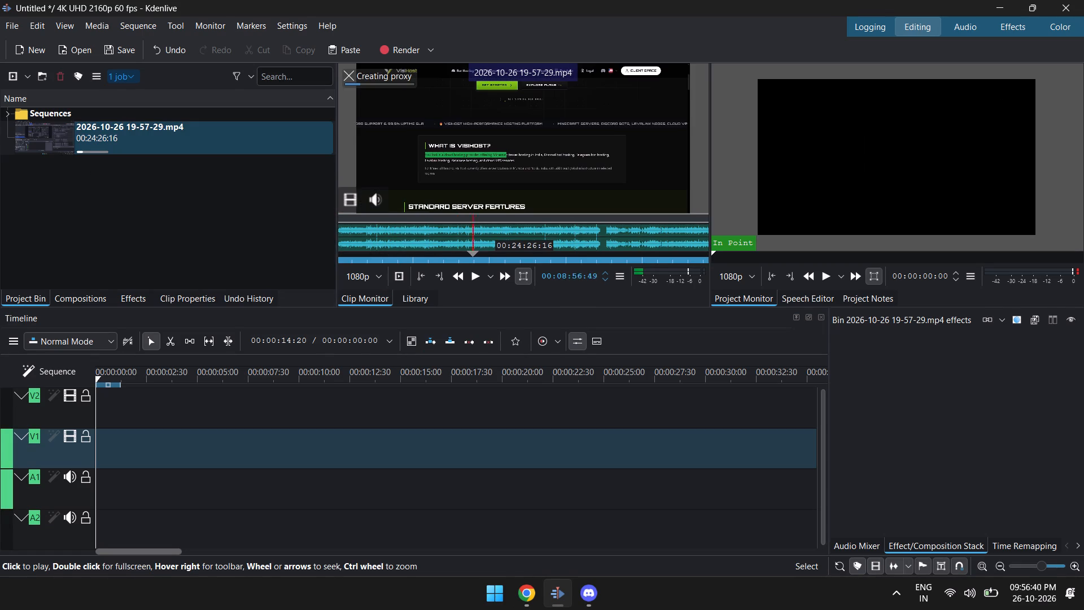
drag(475, 241, 509, 241)
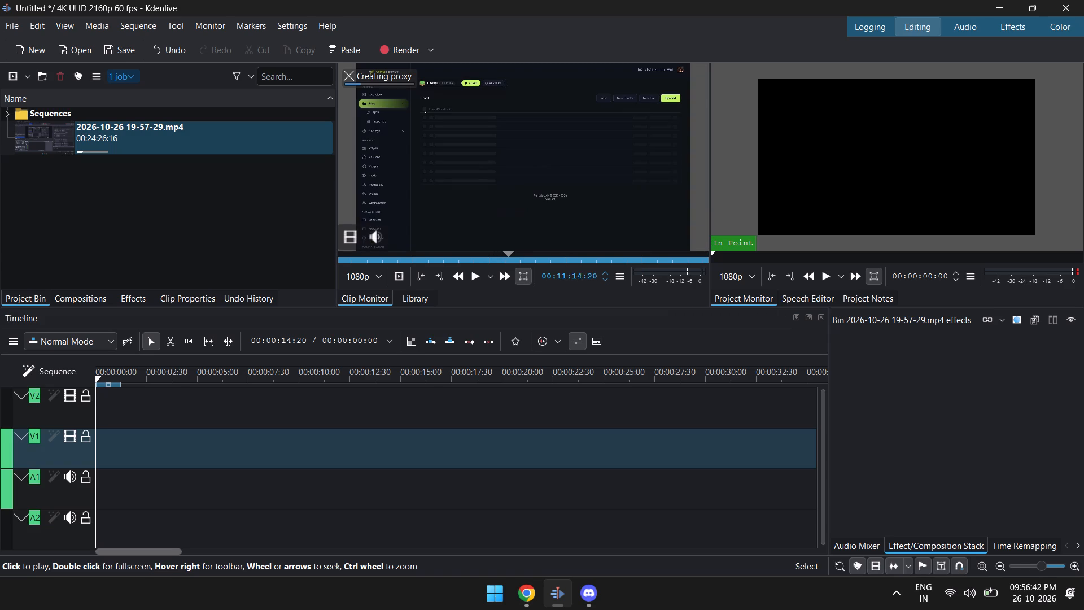
drag(509, 241, 522, 242)
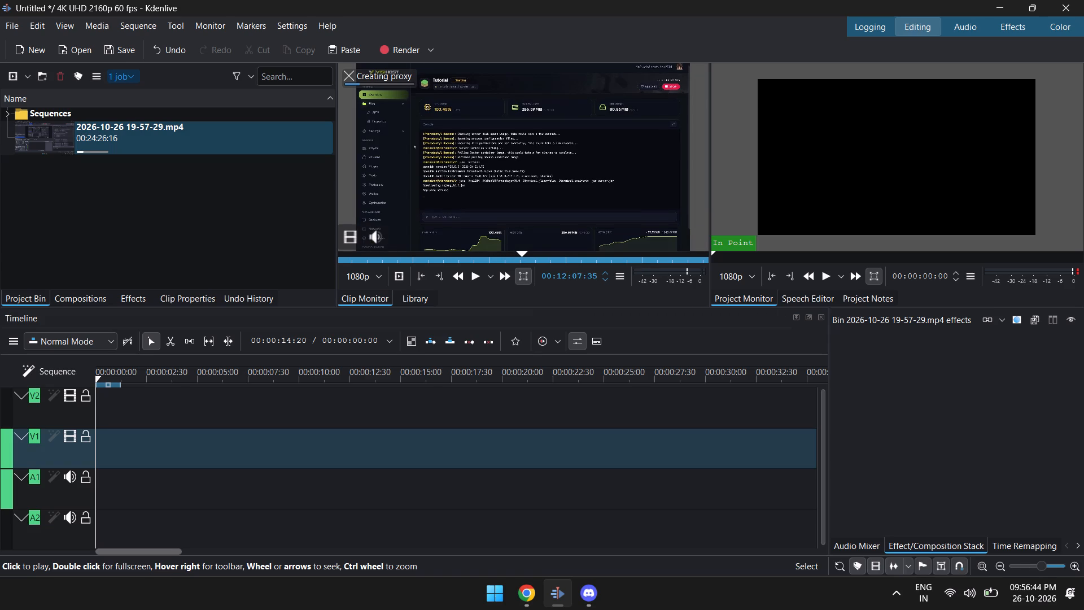
drag(522, 242, 651, 241)
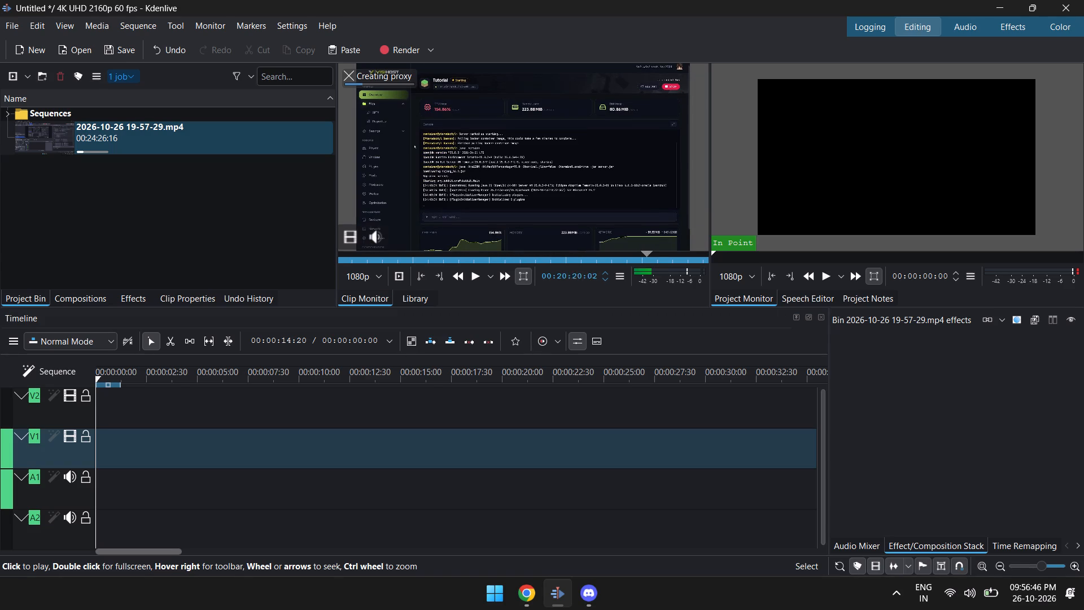
drag(651, 241, 261, 223)
click(207, 229)
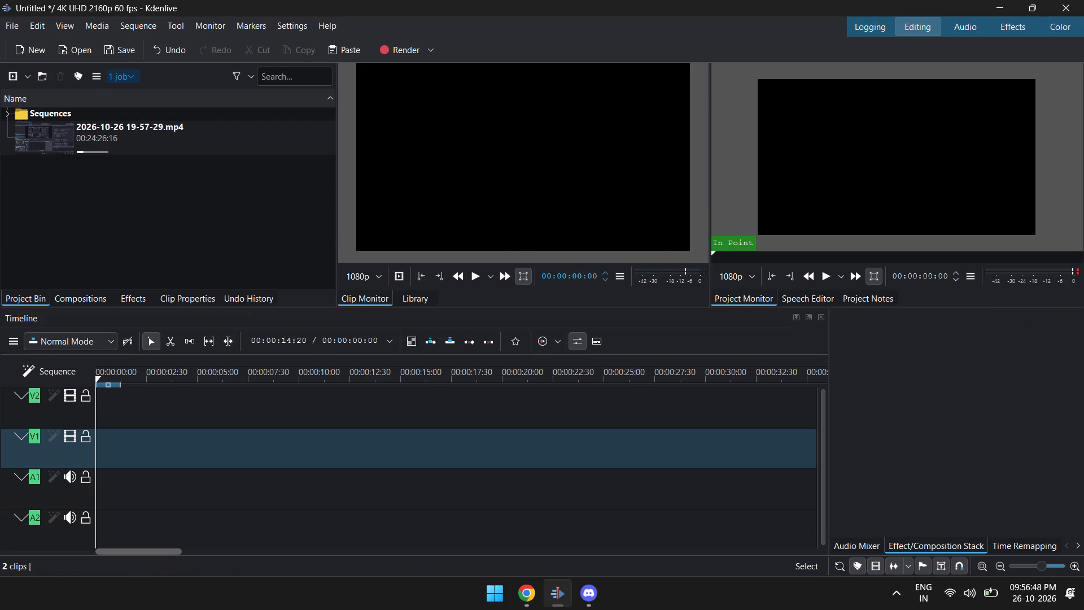
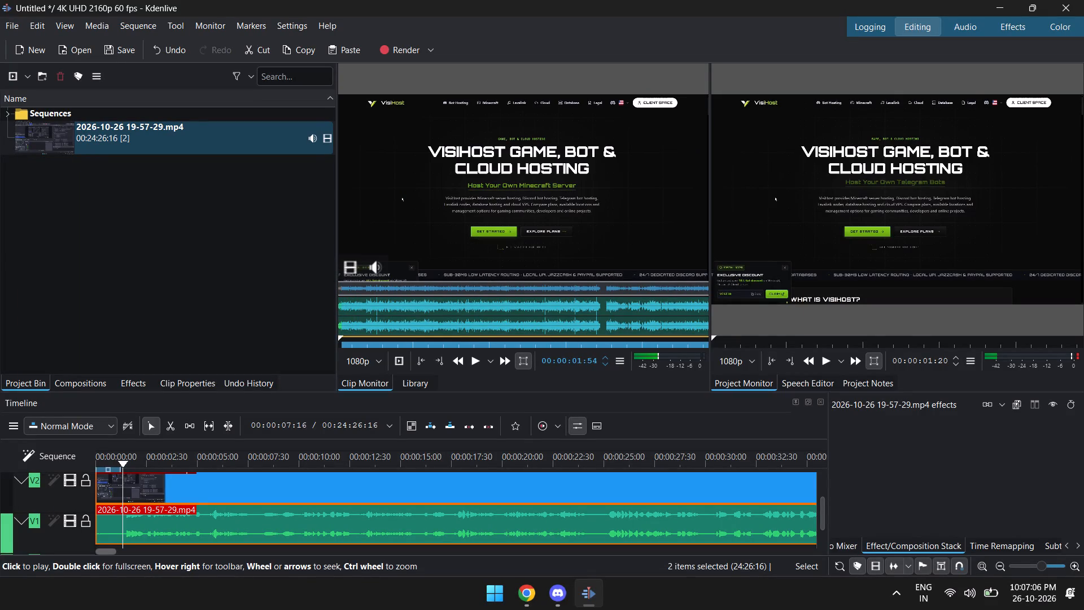
key(shift+Right)
key(shift+Right)
key(shift+Right)
key(shift+Right)
key(shift+Right)
key(shift+Right)
key(shift+Right)
key(shift+Right)
key(shift+Right)
key(shift+Right)
key(shift+Right)
key(shift+Right)
key(shift+Right)
key(shift+Right)
key(shift+Right)
key(shift+Right)
key(shift+Right)
key(shift+Right)
key(shift+Right)
key(shift+Right)
key(Right)
key(Right)
key(Right)
key(Right)
key(Right)
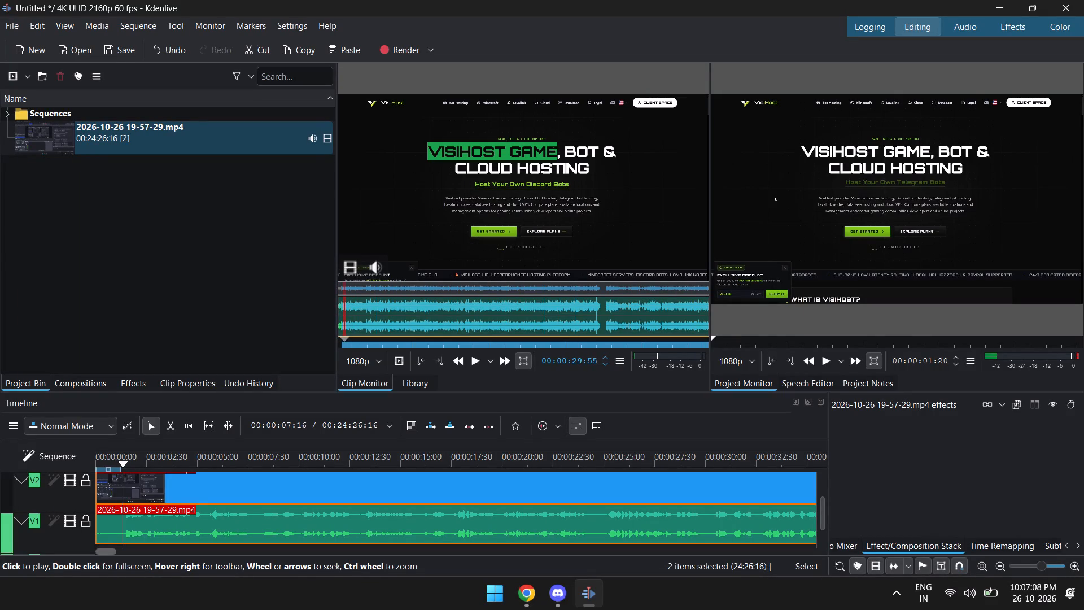
key(shift+Left)
key(shift+Right)
key(Right)
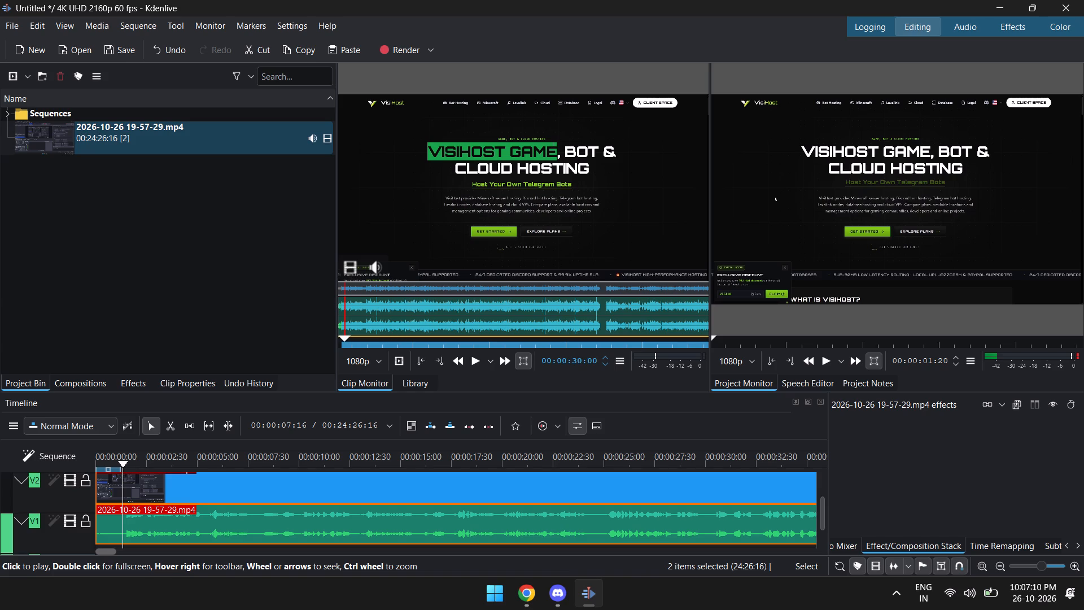
key(shift+Left)
key(shift+Left)
key(shift+Left)
key(shift+Left)
key(shift+Left)
key(shift+Left)
key(shift+Left)
key(shift+Left)
key(shift+Left)
key(shift+Left)
key(shift+Left)
key(shift+Left)
key(shift+Right)
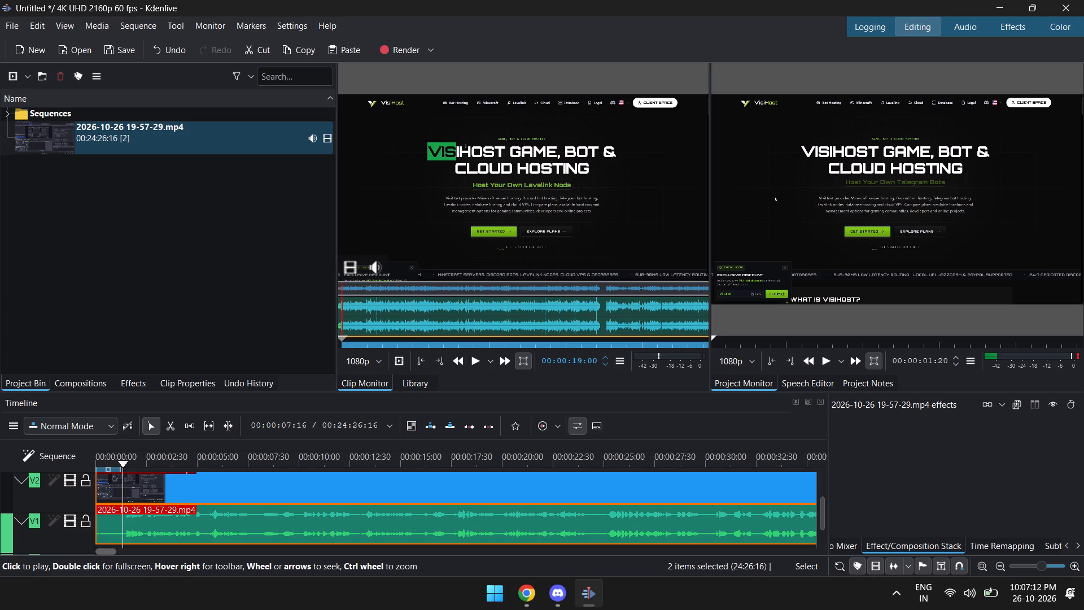
key(shift+Right)
key(i)
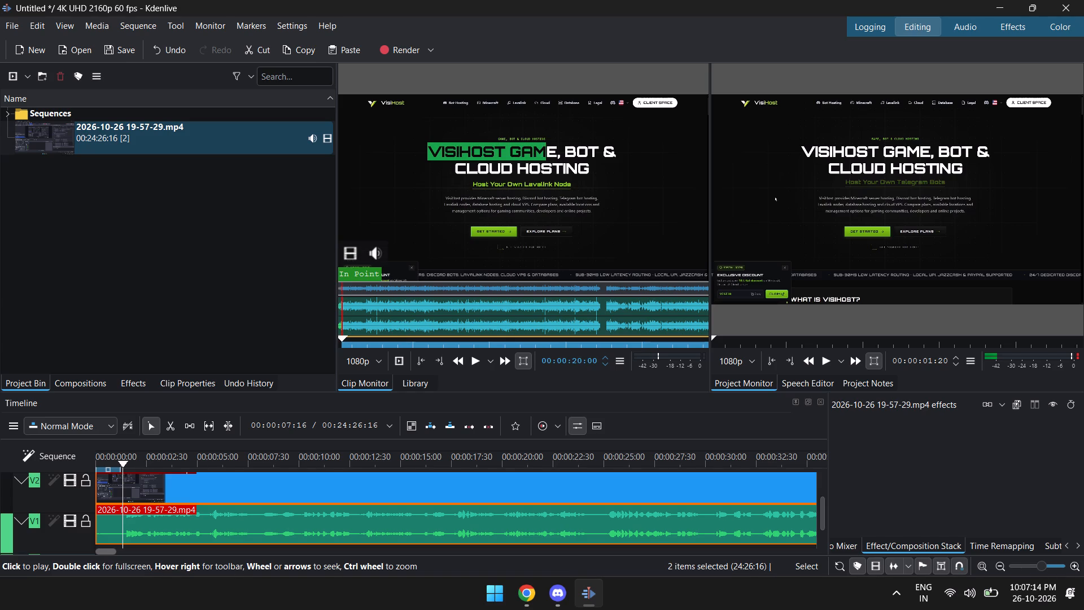
key(o)
key(i)
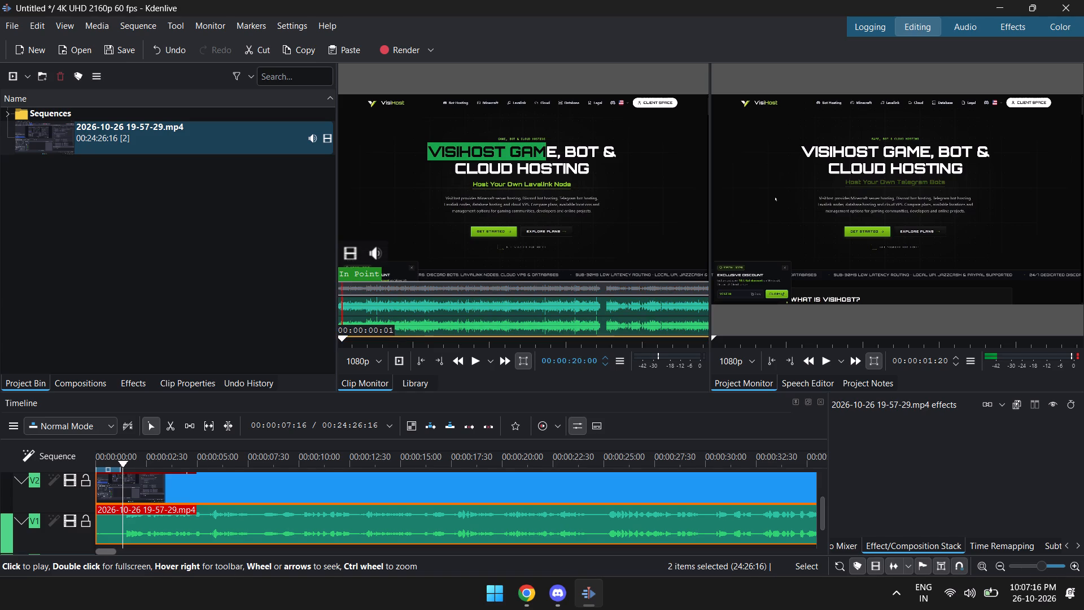
Jump from the zone points to the end of the clip in the clip monitor and step back five seconds to examine its ending.
key(ctrl+Right)
key(ctrl+Right)
key(ctrl+Right)
key(ctrl+Right)
key(ctrl+Right)
key(ctrl+Right)
key(ctrl+Right)
key(ctrl+Right)
key(ctrl+Right)
key(ctrl+Right)
key(ctrl+Right)
key(ctrl+Right)
key(ctrl+Right)
key(ctrl+Right)
key(ctrl+Right)
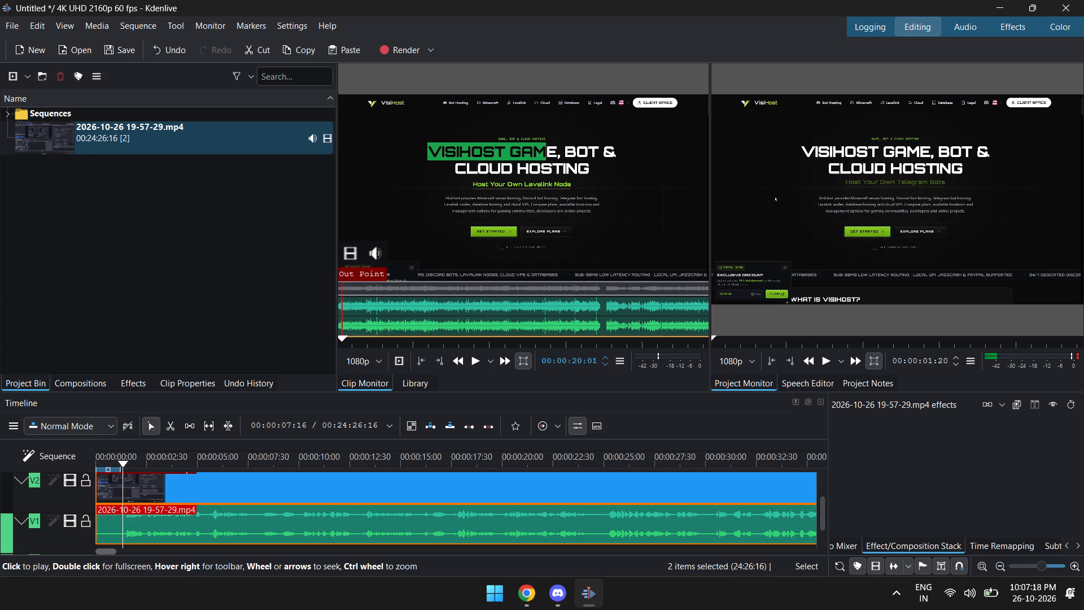
key(shift+Left)
key(shift+Left)
key(shift+Left)
key(shift+Left)
key(shift+Left)
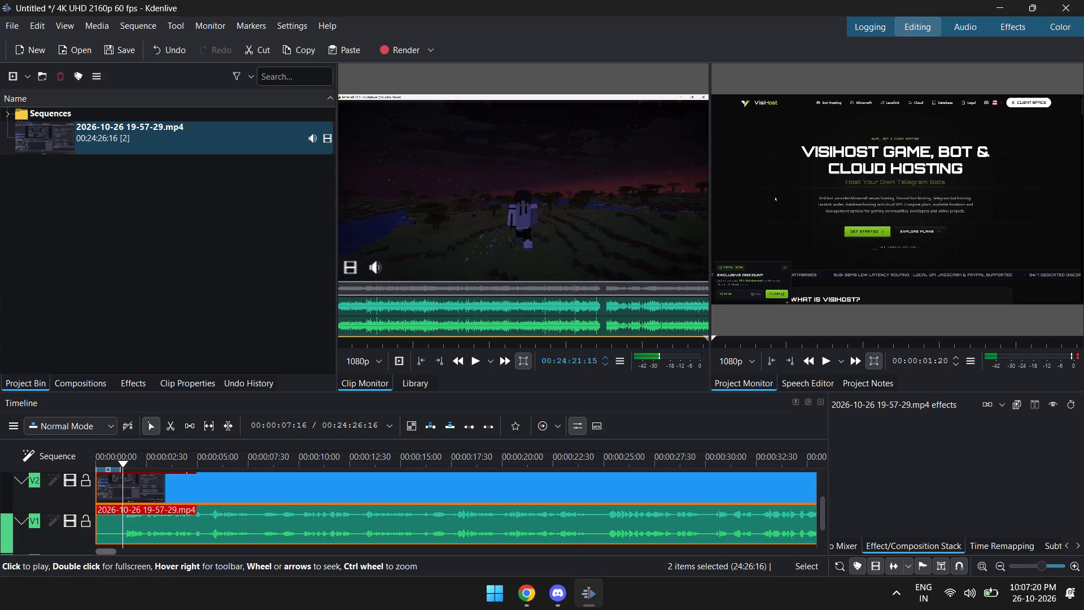
Set the clip monitor's position to 00:00:20:00 and mark the in point there.
click(354, 316)
key(shift+Left)
key(shift+Left)
key(shift+Left)
key(shift+Left)
key(shift+Left)
key(shift+Left)
key(shift+Left)
key(shift+Left)
key(shift+Left)
key(shift+Left)
key(shift+Left)
key(shift+Left)
key(shift+Left)
key(shift+Left)
key(shift+Left)
key(shift+Left)
key(shift+Left)
key(shift+Left)
key(shift+Left)
key(shift+Left)
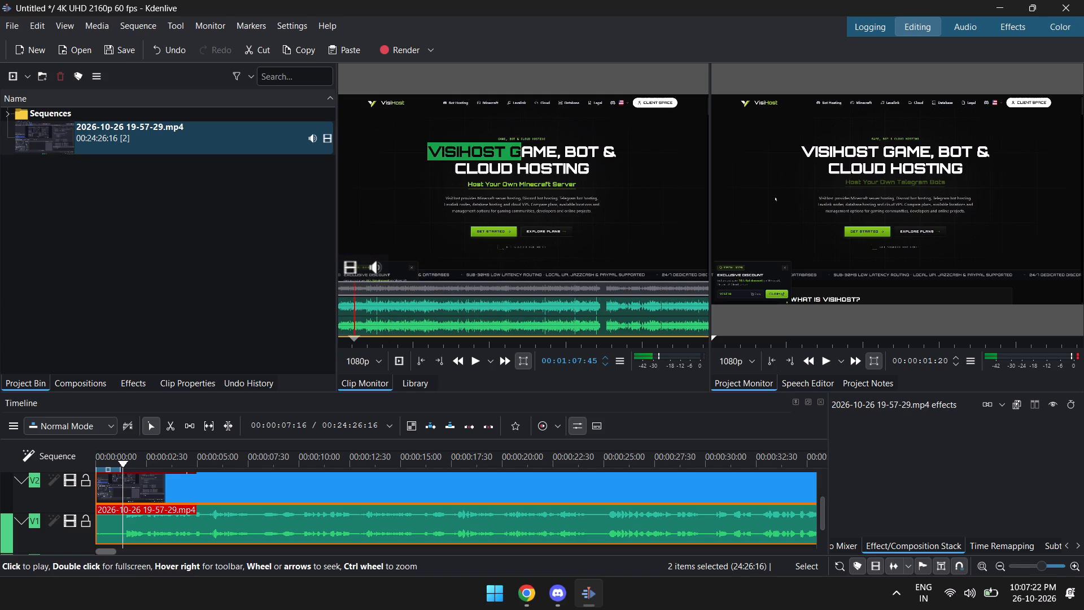
click(576, 367)
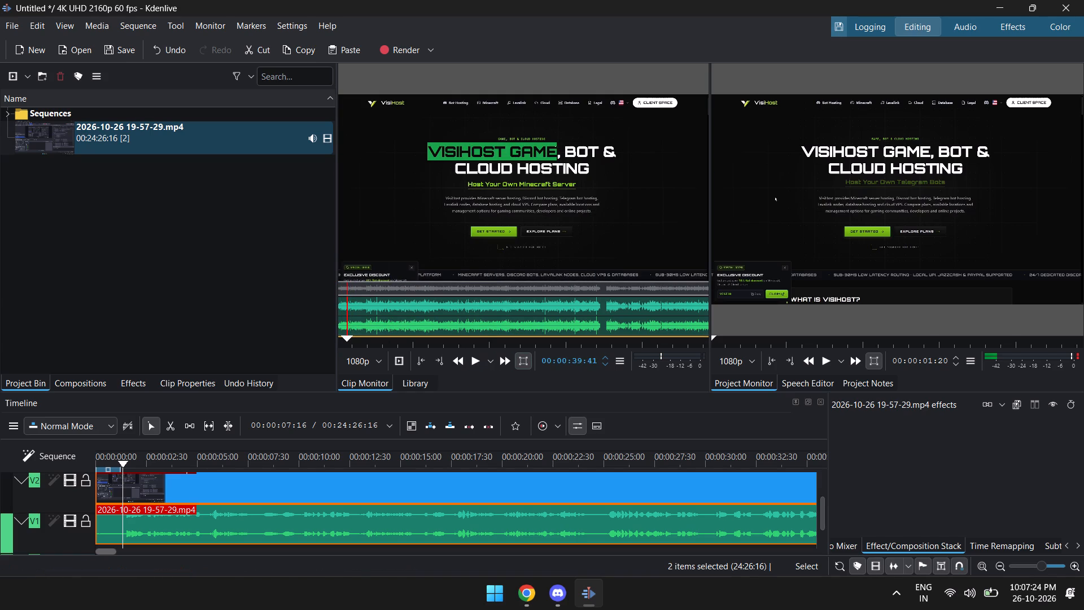
click(579, 360)
key(ctrl+a)
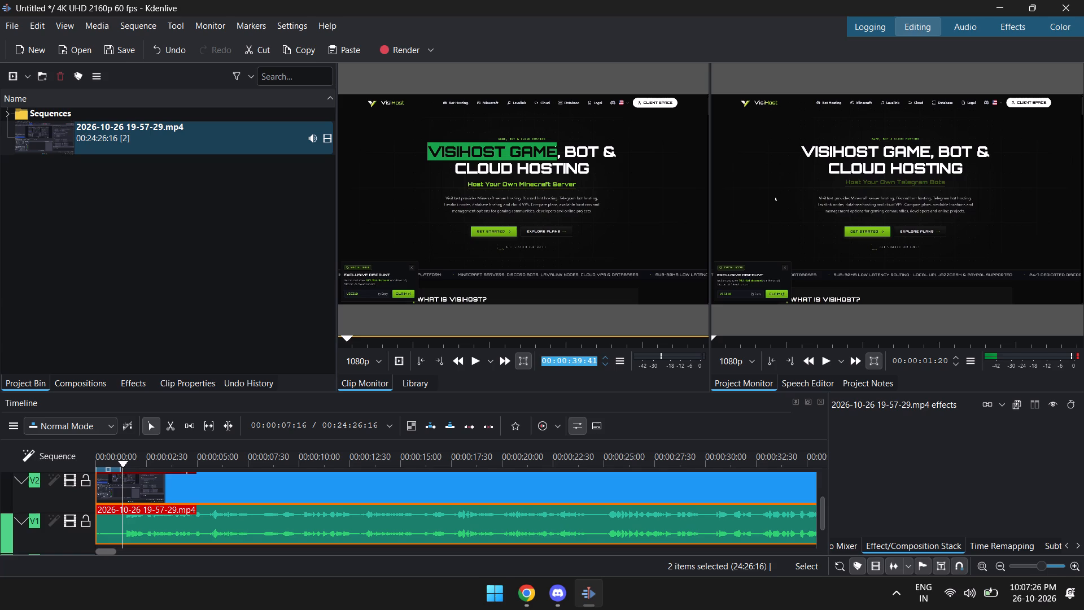
key(1)
key(BackSpace)
key(BackSpace)
key(BackSpace)
key(BackSpace)
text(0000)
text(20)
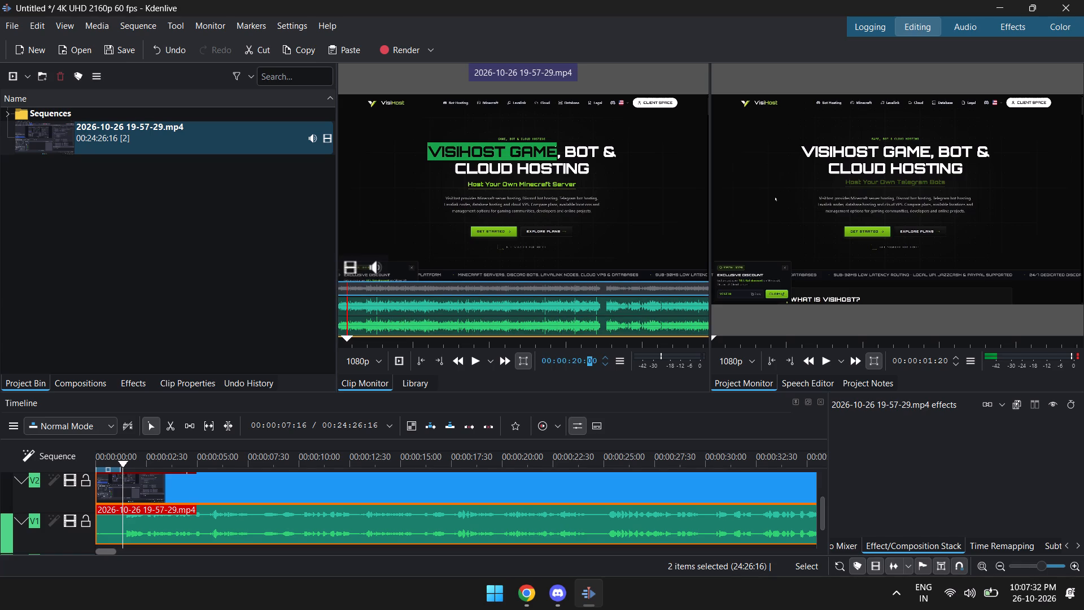
click(344, 293)
key(i)
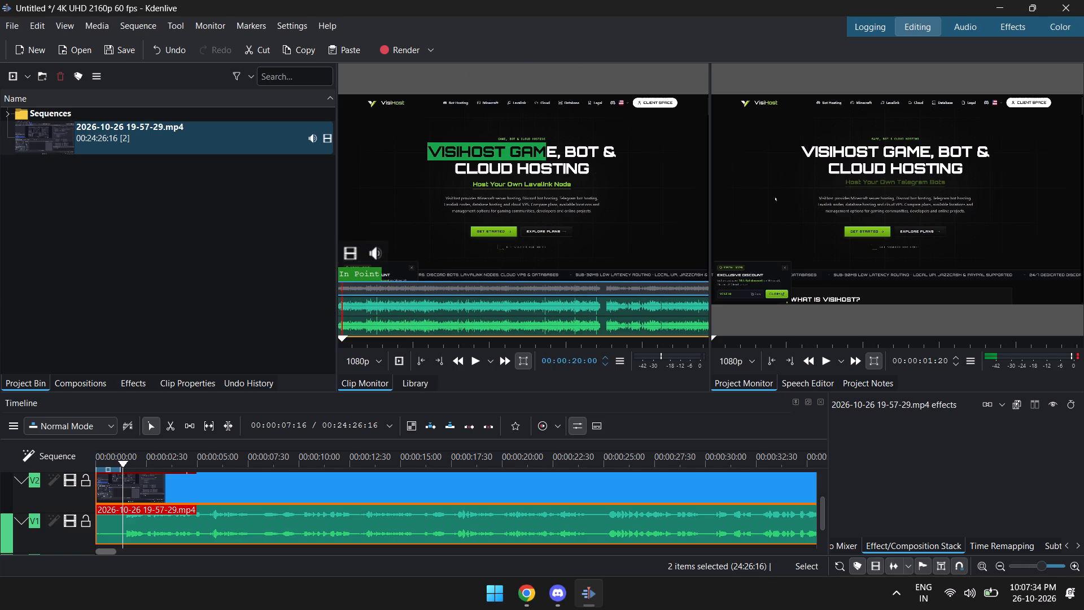
Jump close to the end of the clip in the clip monitor and advance second by second to examine its final section.
click(698, 293)
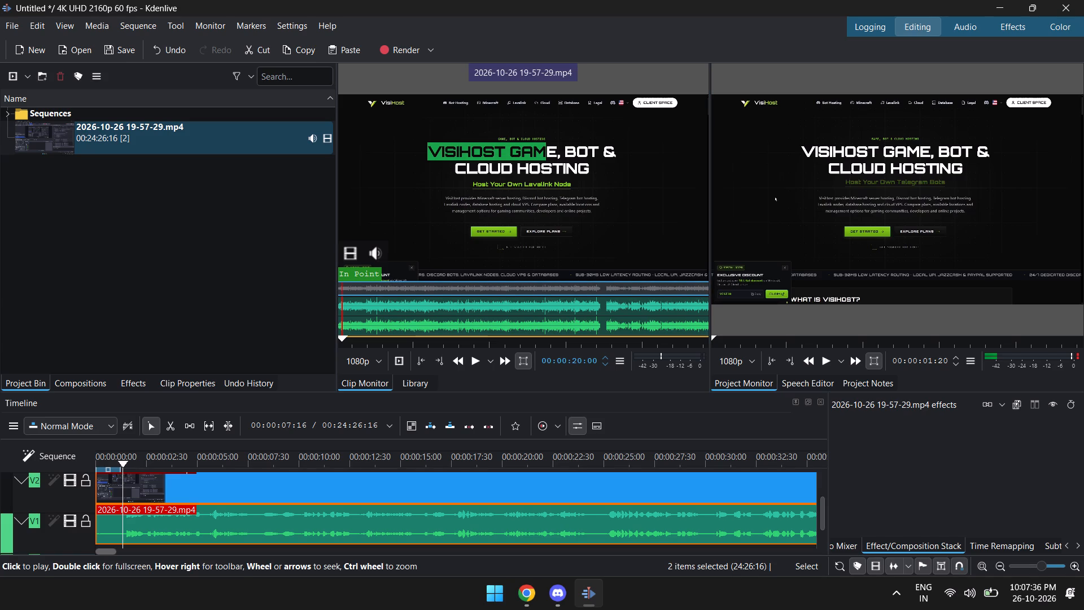
click(697, 303)
key(shift+Right)
key(shift+Right)
key(shift+Right)
key(shift+Right)
key(shift+Right)
key(shift+Right)
key(shift+Right)
key(shift+Right)
key(shift+Right)
key(shift+Right)
key(shift+Right)
key(shift+Right)
key(shift+Right)
key(shift+Right)
key(shift+Right)
key(shift+Right)
key(shift+Right)
key(shift+Right)
key(shift+Right)
key(shift+Right)
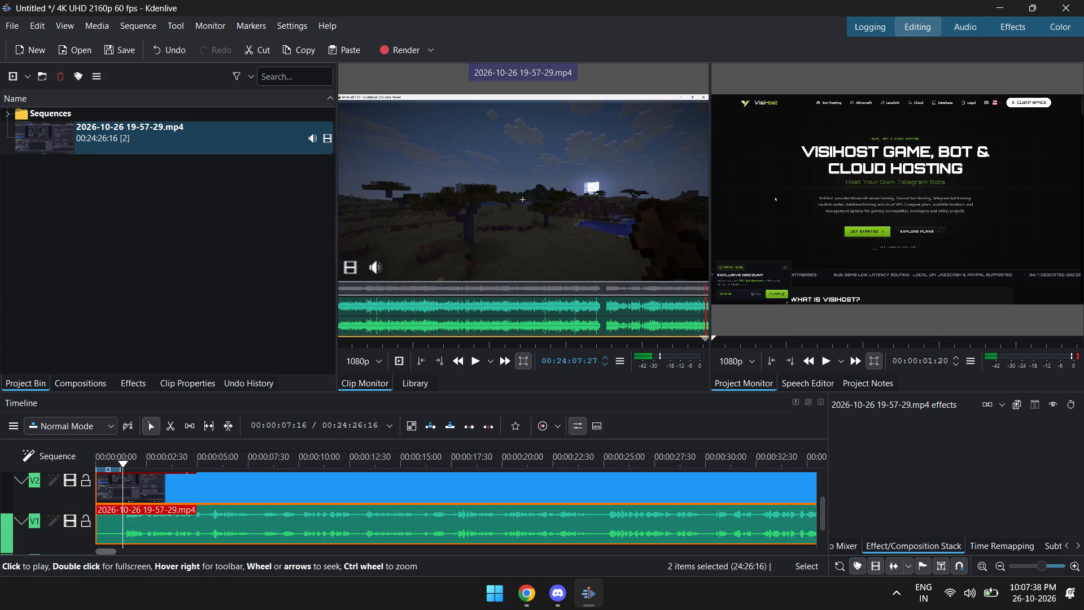
key(space)
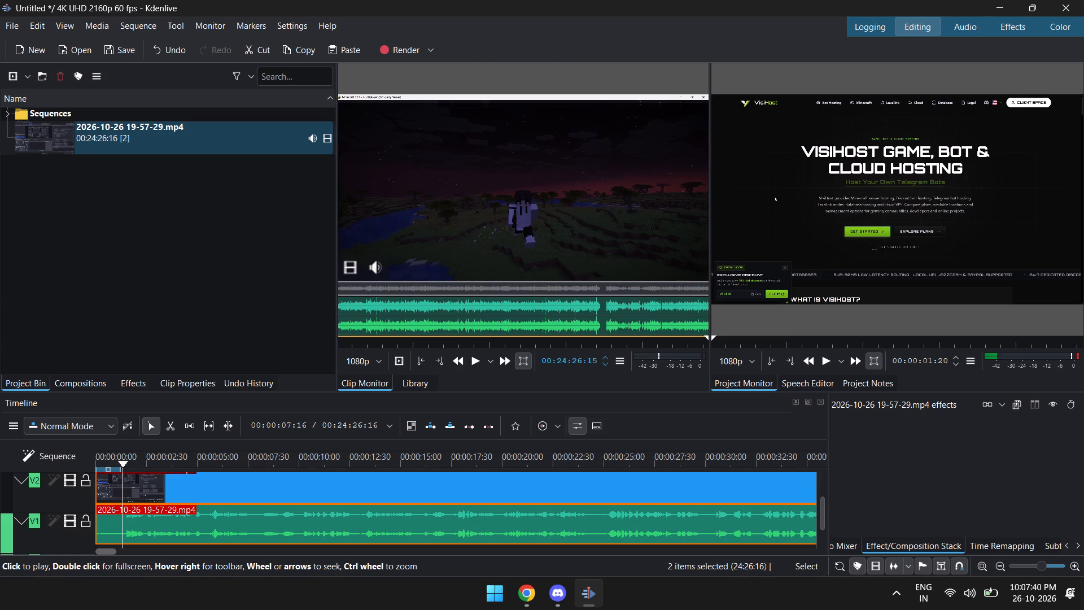
Step several seconds back from the end of the clip in the clip monitor and play its closing seconds.
key(shift+Left)
key(shift+Left)
key(shift+Left)
key(shift+Left)
key(shift+Left)
key(shift+Left)
key(space)
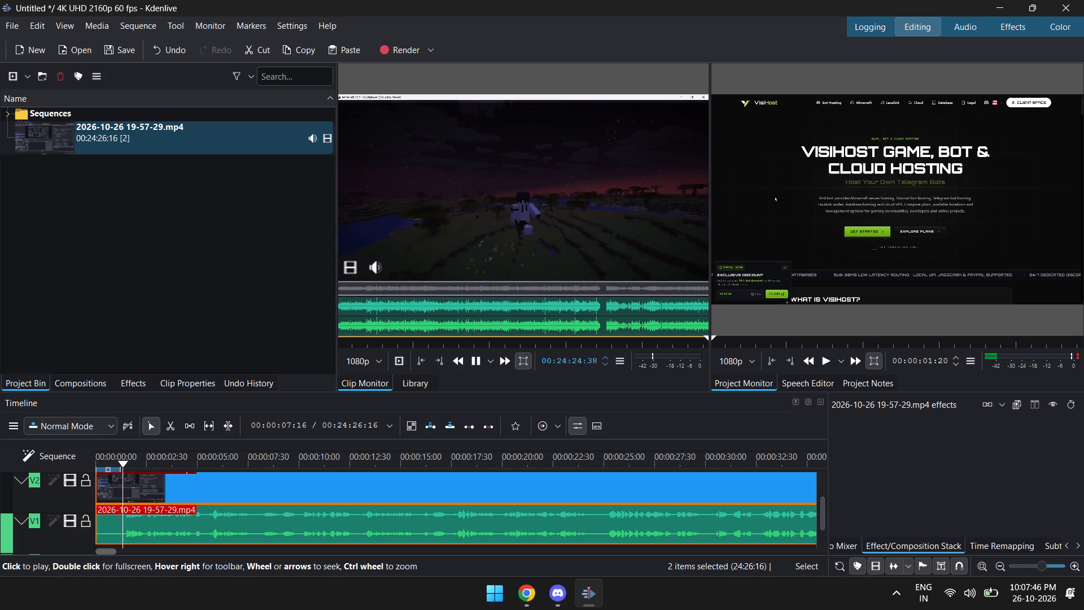
key(space)
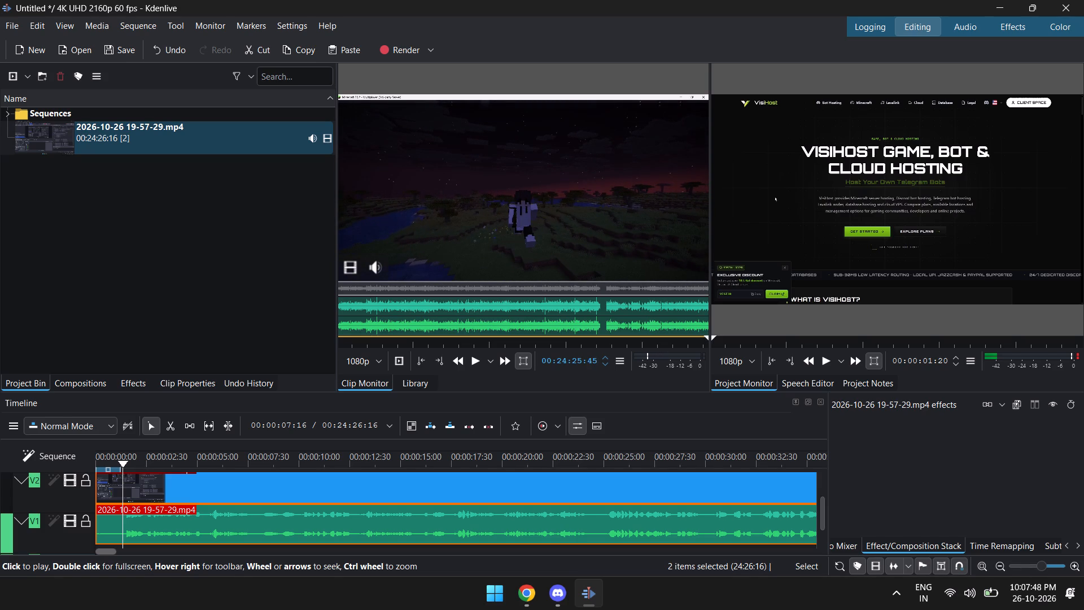
Toggle playback in the clip monitor and step frame by frame back to 00:00:00:00 to examine the clip's opening.
key(space)
key(space)
key(Left)
key(Left)
key(Left)
key(Left)
key(Left)
key(Left)
key(Left)
key(Left)
key(Left)
key(Left)
key(Left)
key(Left)
key(Left)
key(Left)
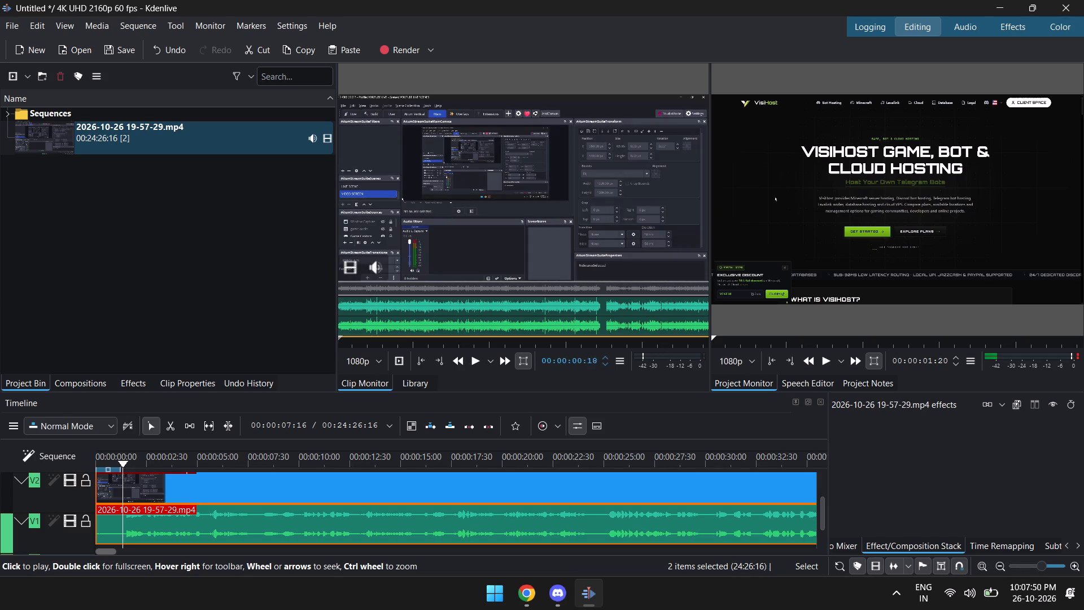
key(Left)
key(Left)
key(Left)
key(Left)
key(Left)
key(Left)
key(Left)
key(Left)
key(Left)
key(Left)
key(Left)
key(Left)
key(Left)
key(Left)
key(Left)
key(Left)
key(Left)
key(Left)
key(Left)
key(Left)
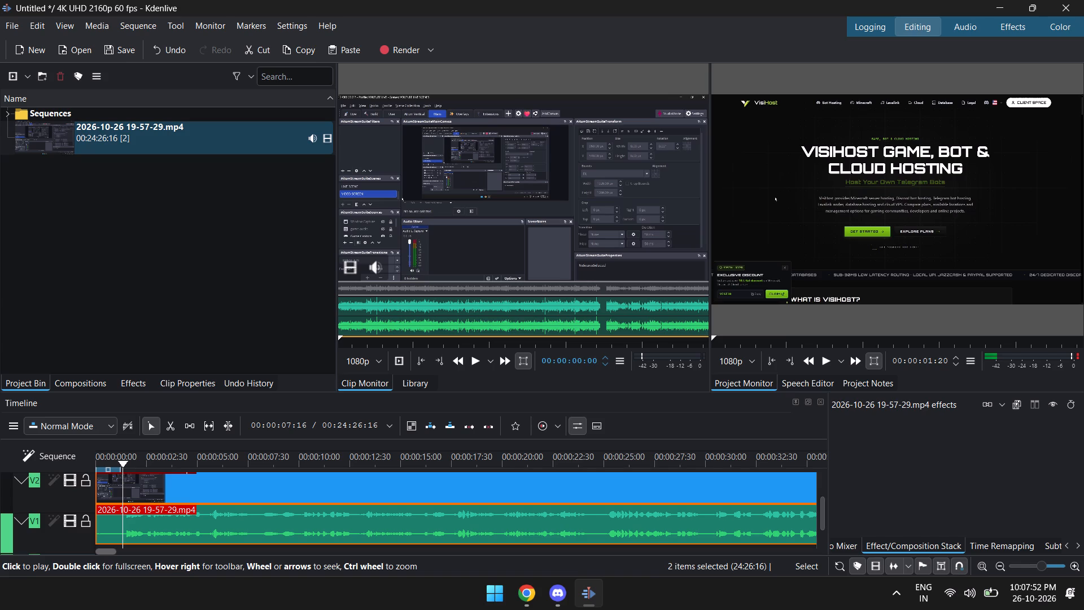
Jump close to the end of the clip in the clip monitor and advance by frames and seconds to examine its ending.
click(697, 303)
key(Right)
key(Right)
key(Right)
key(Right)
key(Right)
key(Right)
key(shift+Right)
key(shift+Right)
key(shift+Right)
key(shift+Right)
key(shift+Right)
key(shift+Right)
key(shift+Right)
key(shift+Right)
key(shift+Right)
key(shift+Right)
key(shift+Right)
key(shift+Right)
key(shift+Right)
key(shift+Right)
key(shift+Right)
key(shift+Right)
key(shift+Right)
key(shift+Right)
key(shift+Right)
key(shift+Right)
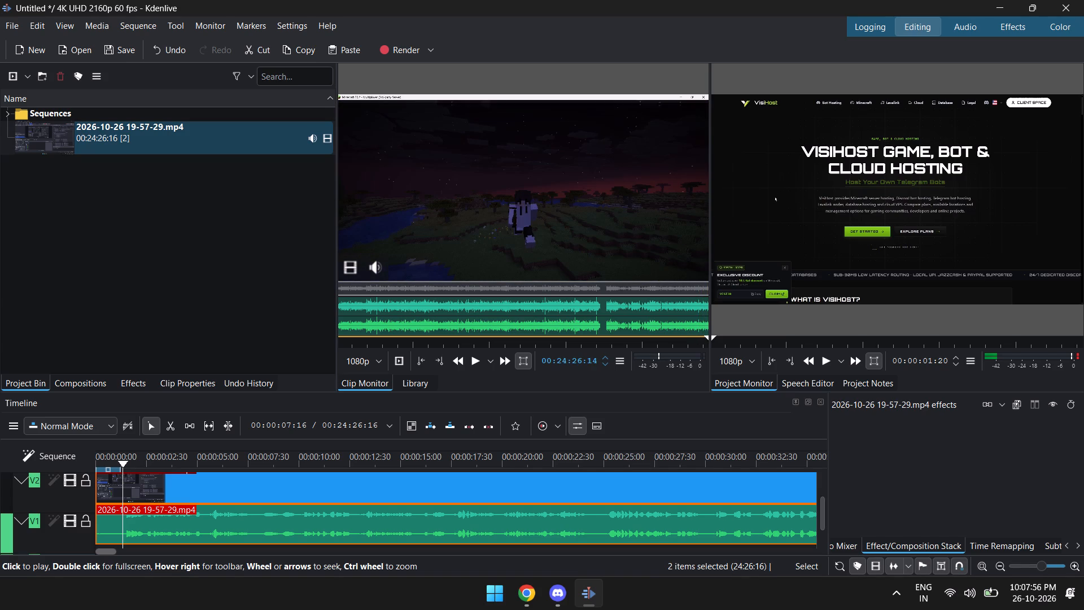
Step frame by frame back through the clip's last second in the clip monitor and play it through.
key(Left)
key(Left)
key(Left)
key(Left)
key(Left)
key(Left)
key(Left)
key(Left)
key(Left)
key(Left)
key(Left)
key(Left)
key(Left)
key(Left)
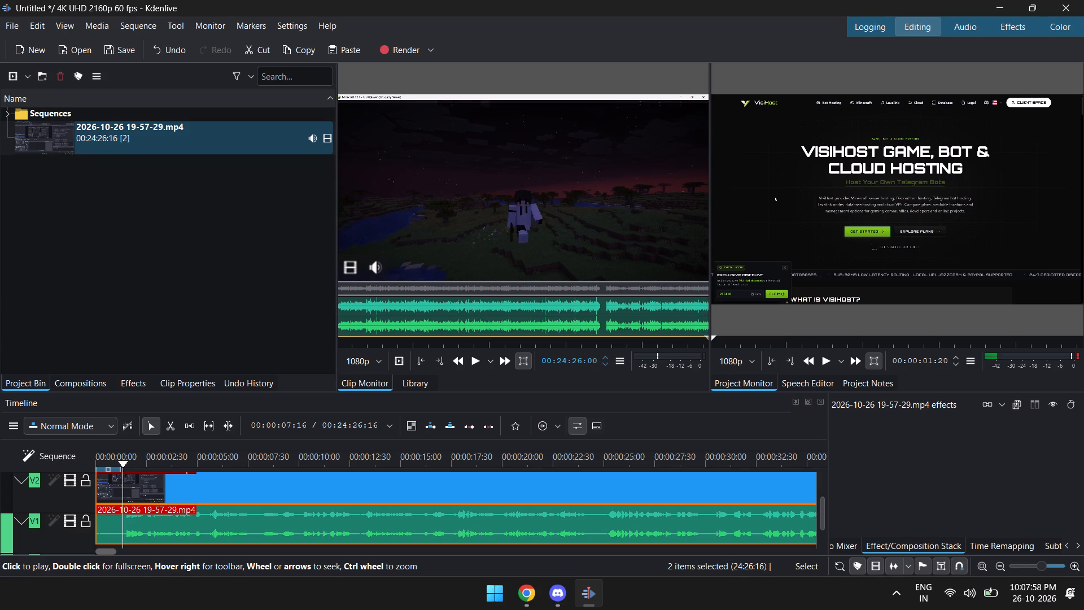
key(Left)
key(Left)
key(Left)
key(Left)
key(Left)
key(Left)
key(Left)
key(Left)
key(Left)
key(Left)
key(Left)
key(Left)
key(Left)
key(Left)
key(Left)
key(space)
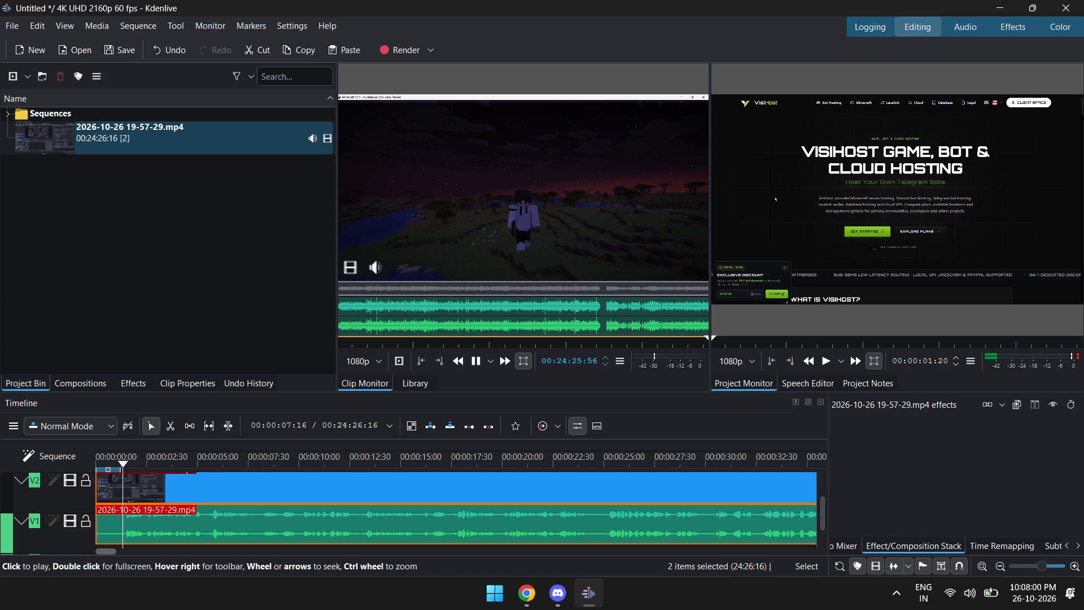
key(space)
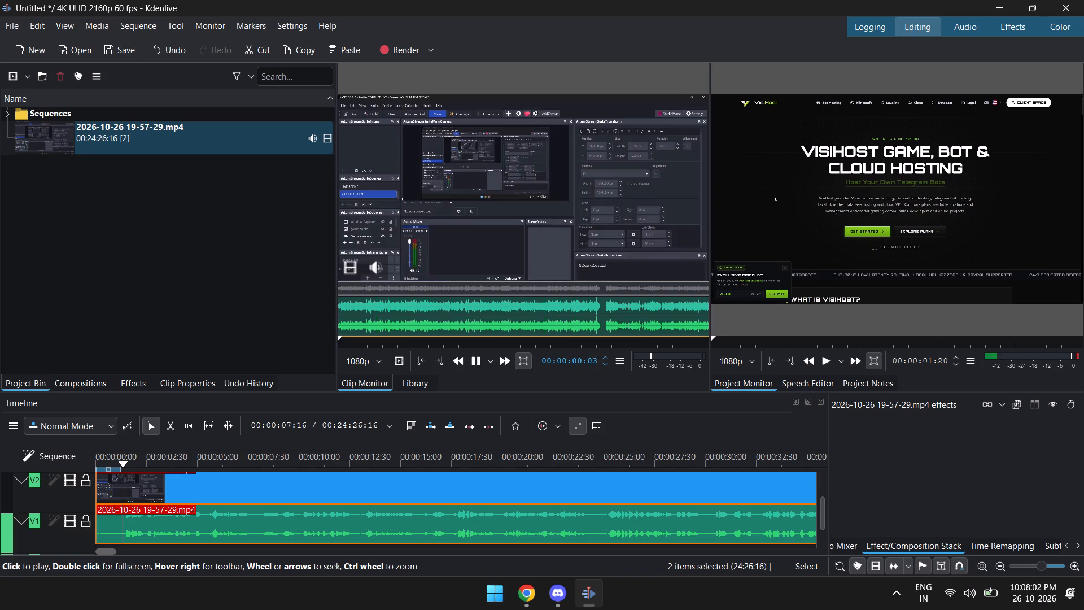
key(space)
Switch to the Kdenlive tutorial in Chrome and watch the part following the out-point explanation.
key(alt+Tab)
key(space)
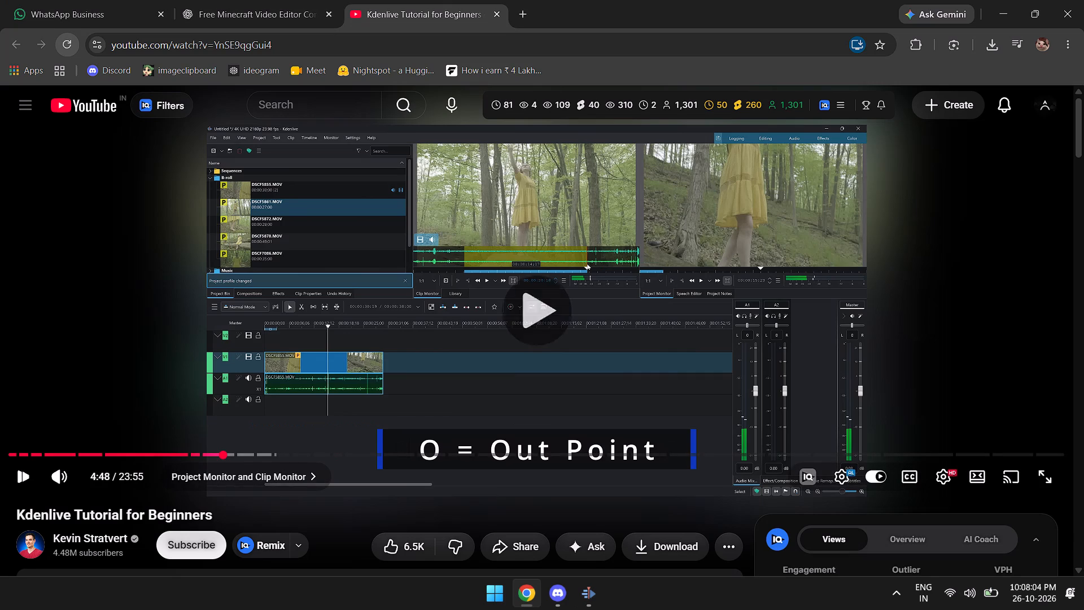
key(space)
key(space)
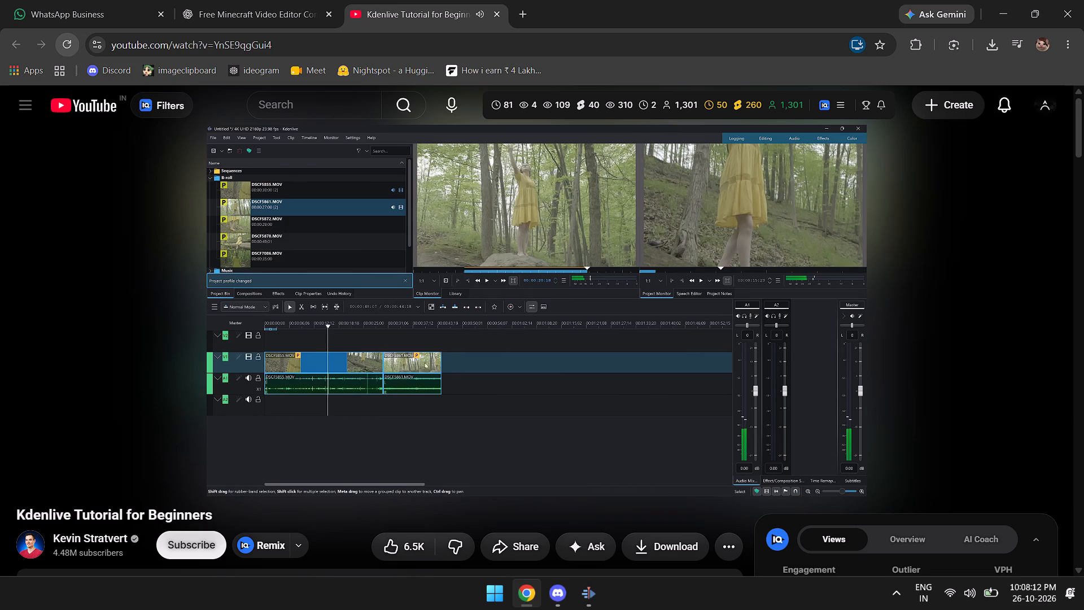
key(space)
Back in Kdenlive, razor-cut the V1 timeline clip at the playhead, about 00:00:01:21, and again at about 00:00:00:43.
key(alt+Tab)
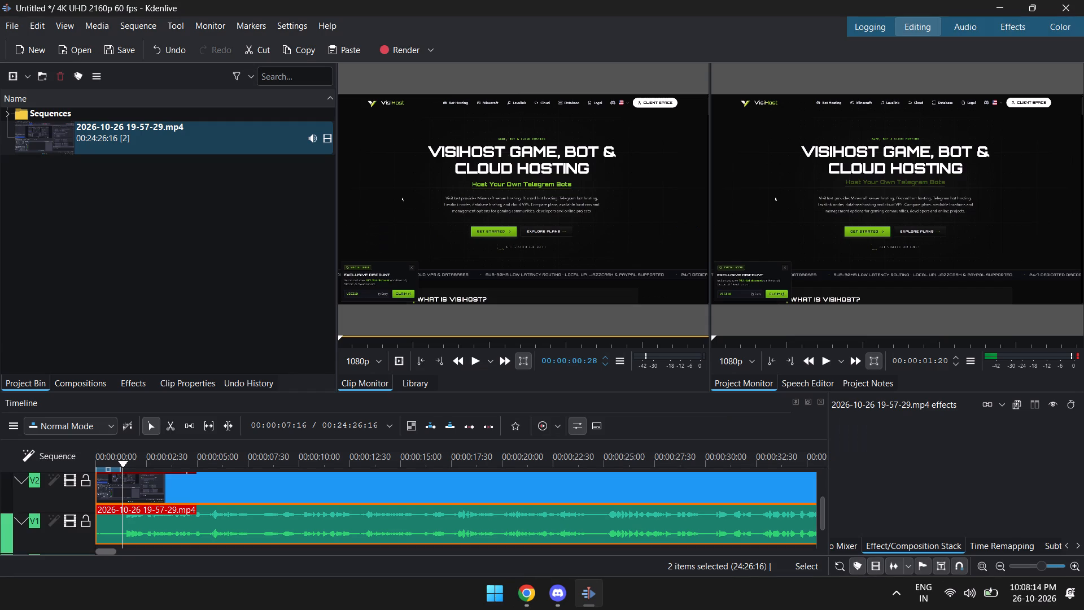
key(space)
key(space)
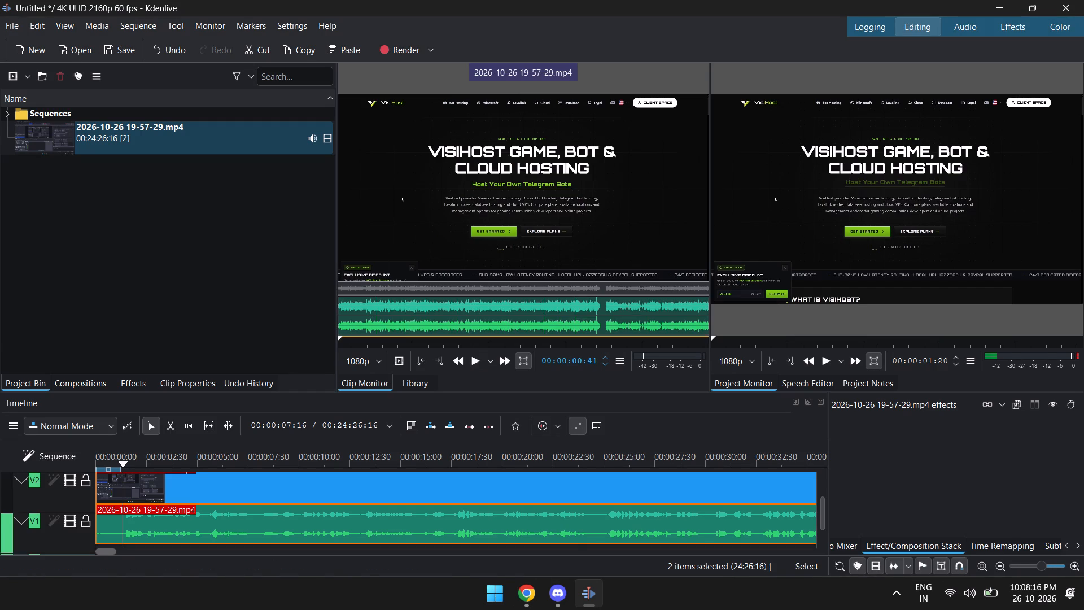
click(136, 493)
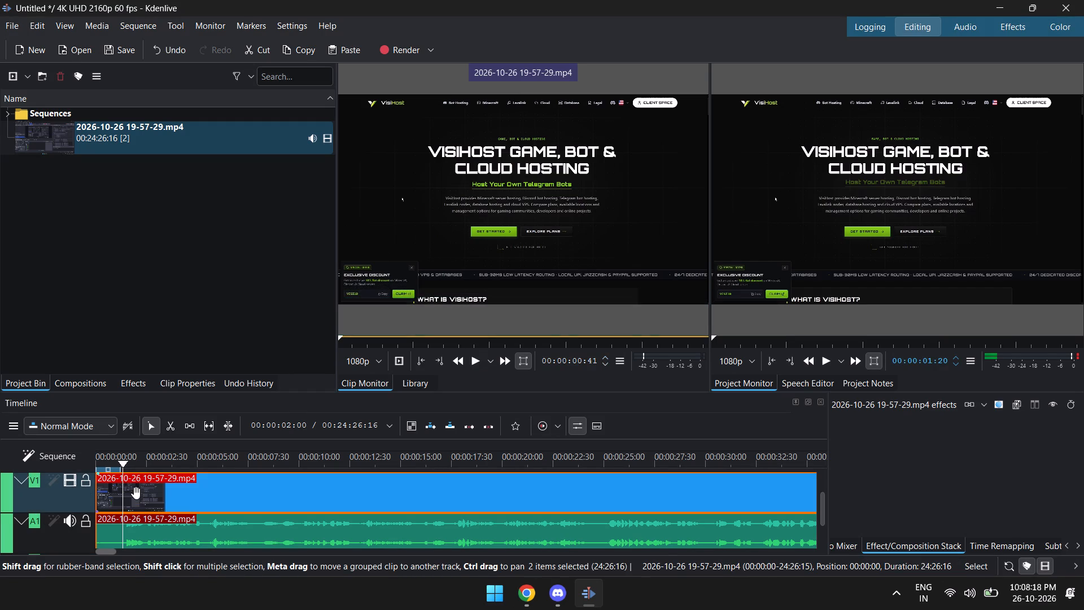
key(ctrl+b)
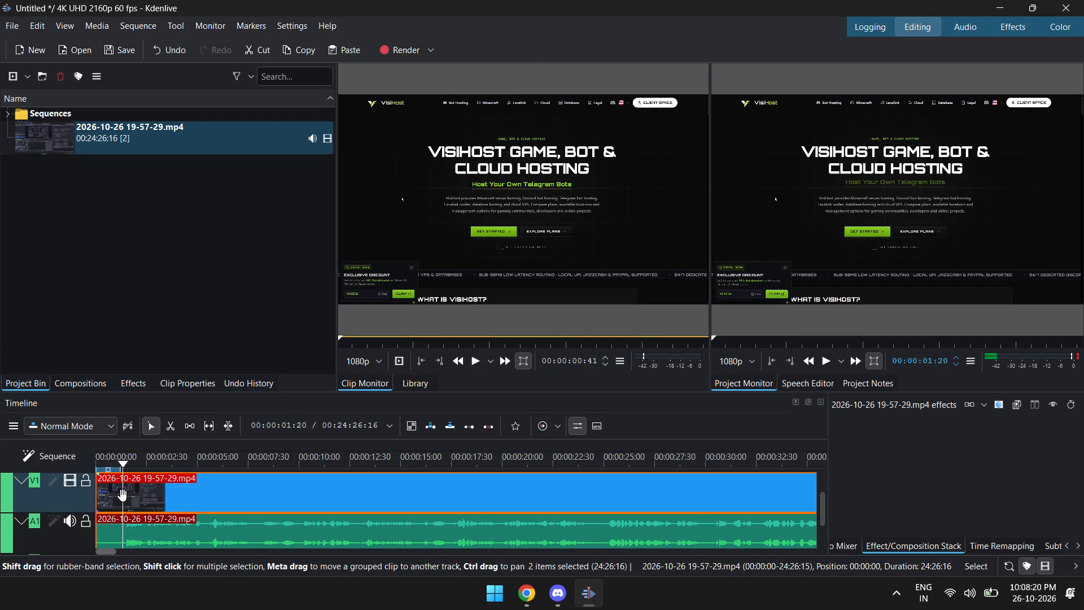
click(172, 429)
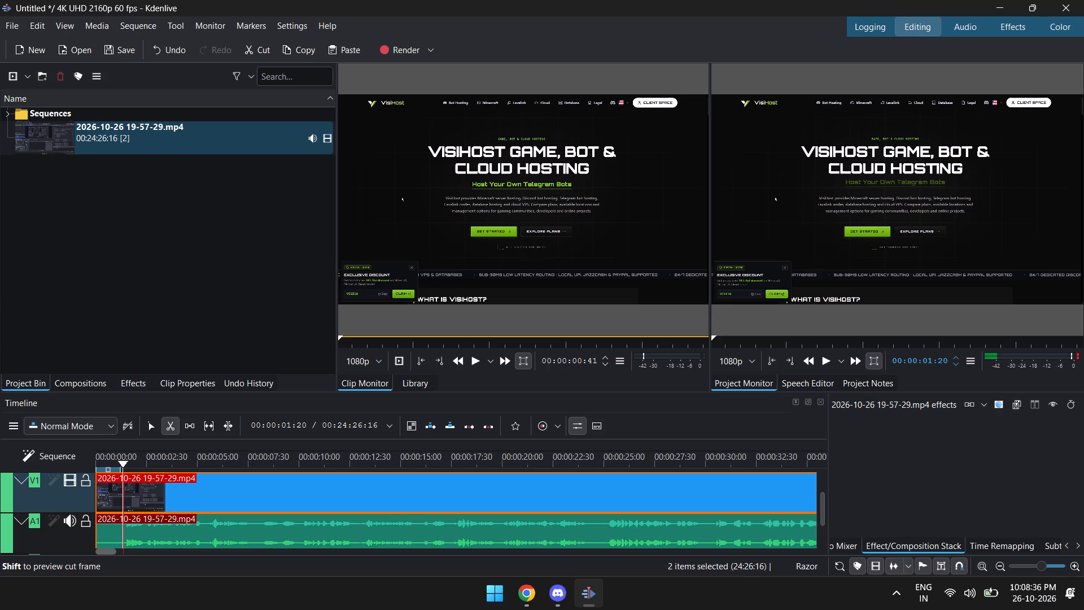
click(123, 508)
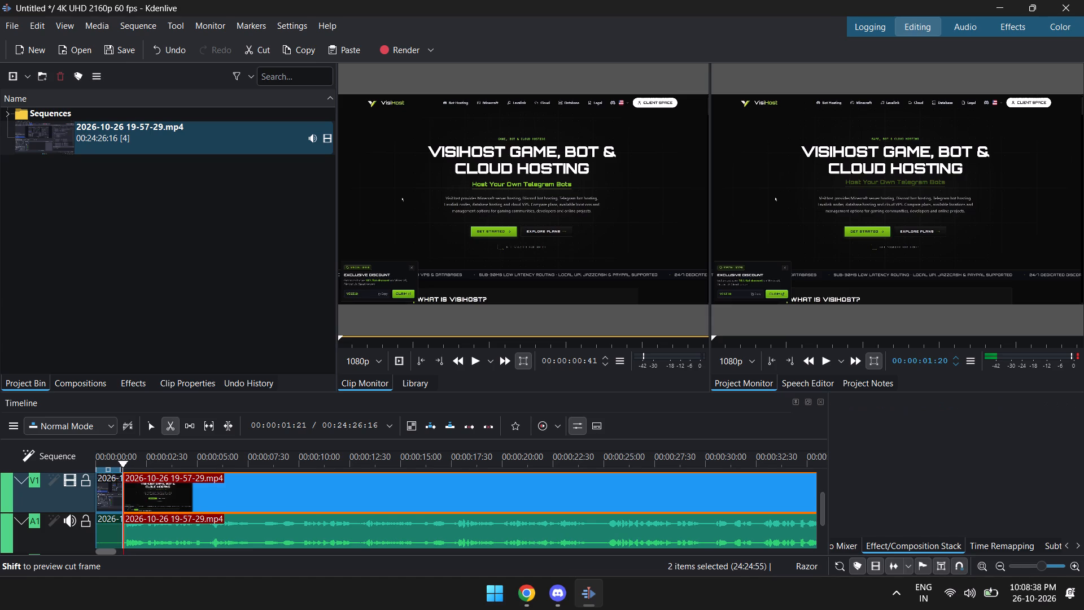
click(110, 502)
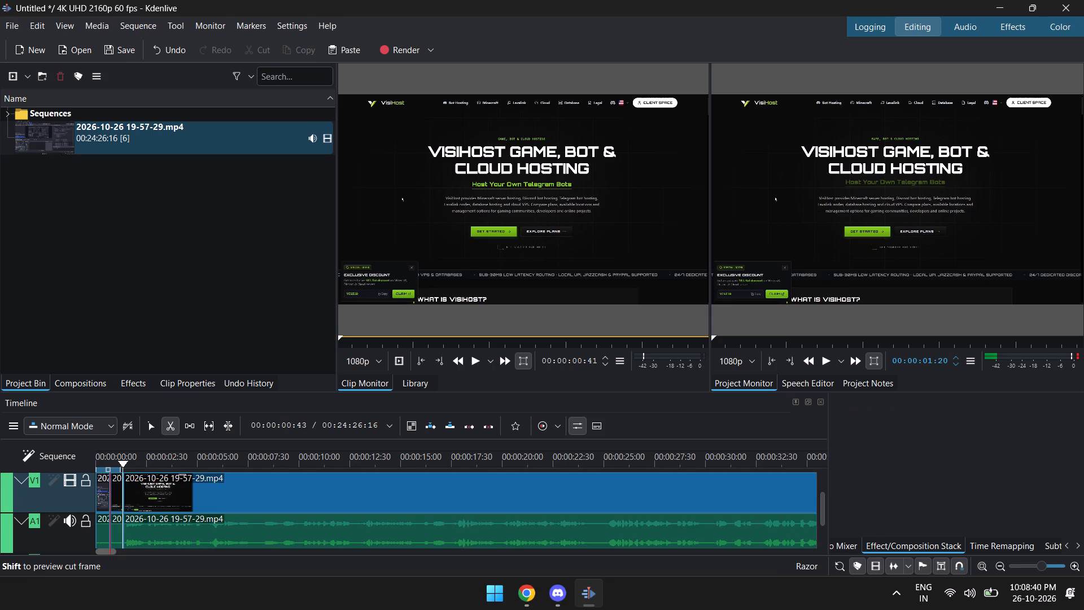
Delete the two short pieces at the start of the timeline with the Selection tool, including their audio.
click(169, 420)
click(150, 425)
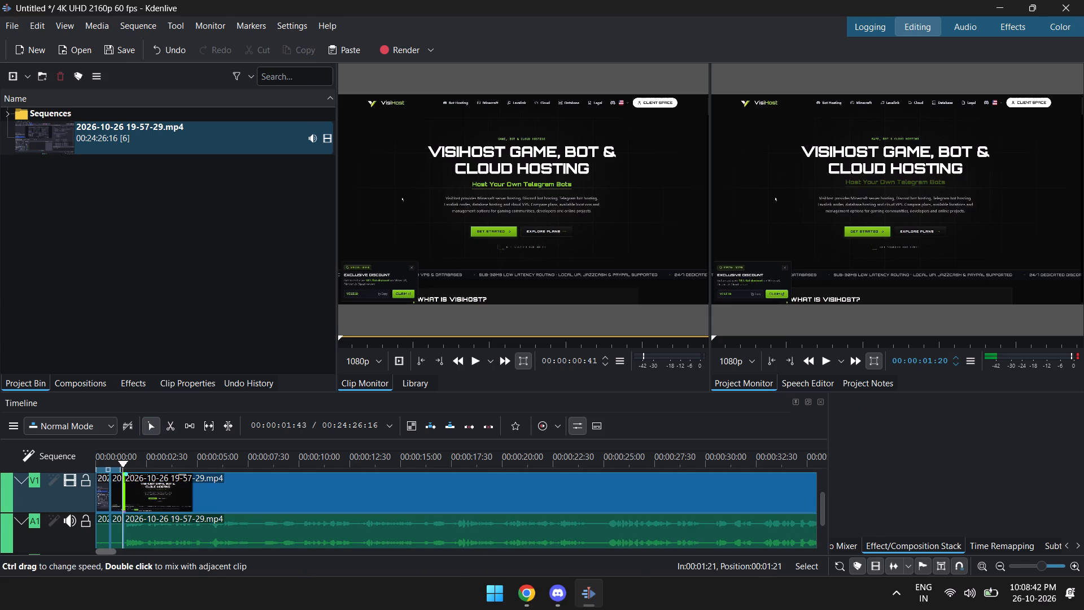
scroll(112, 542, down, 1)
scroll(112, 542, right, 5)
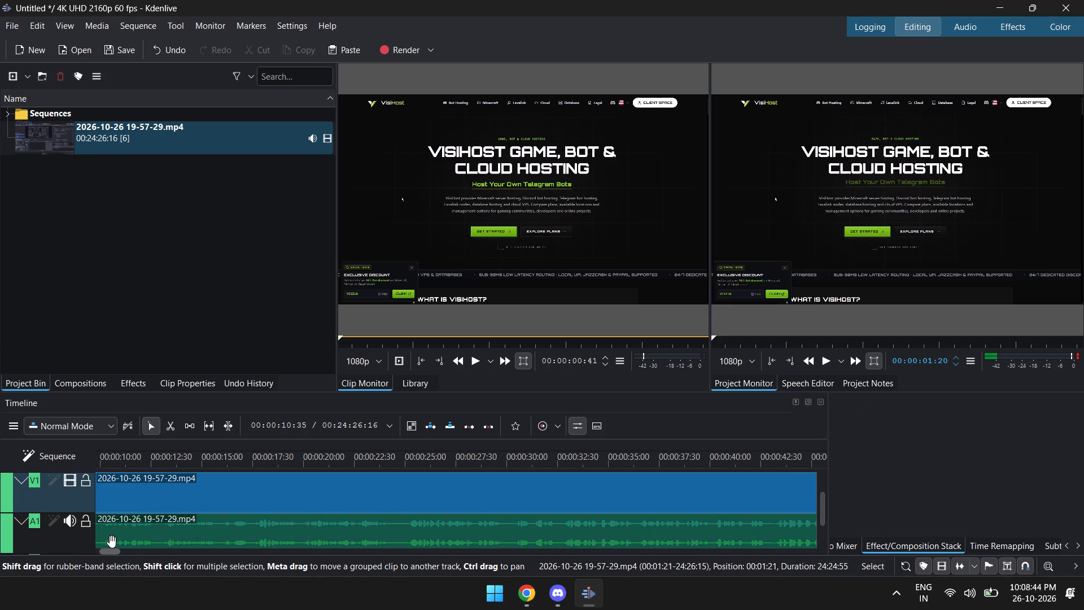
scroll(112, 542, right, 8)
scroll(125, 510, up, 3)
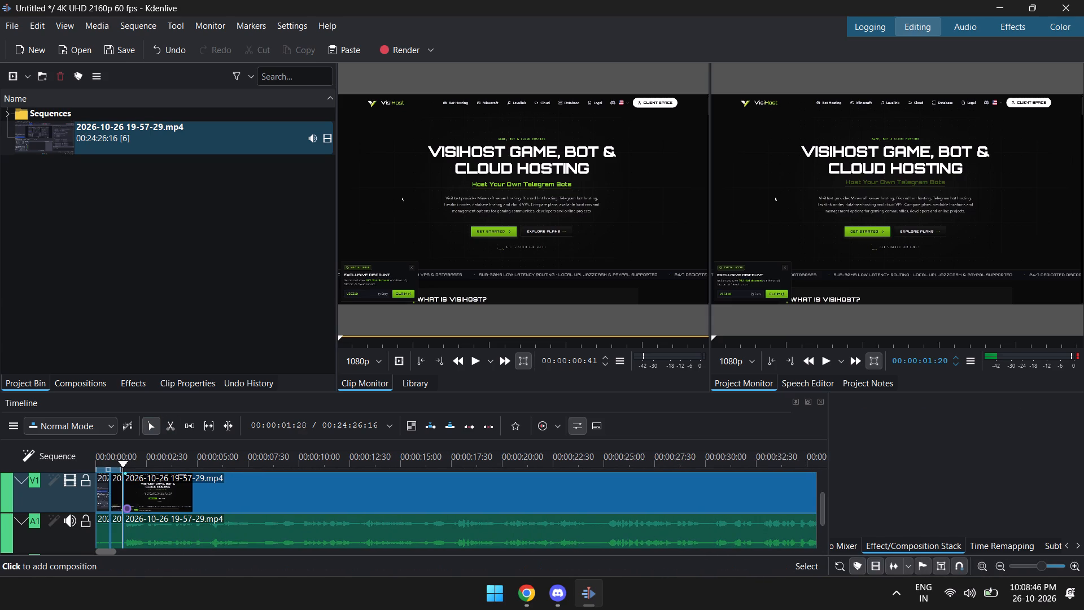
click(106, 482)
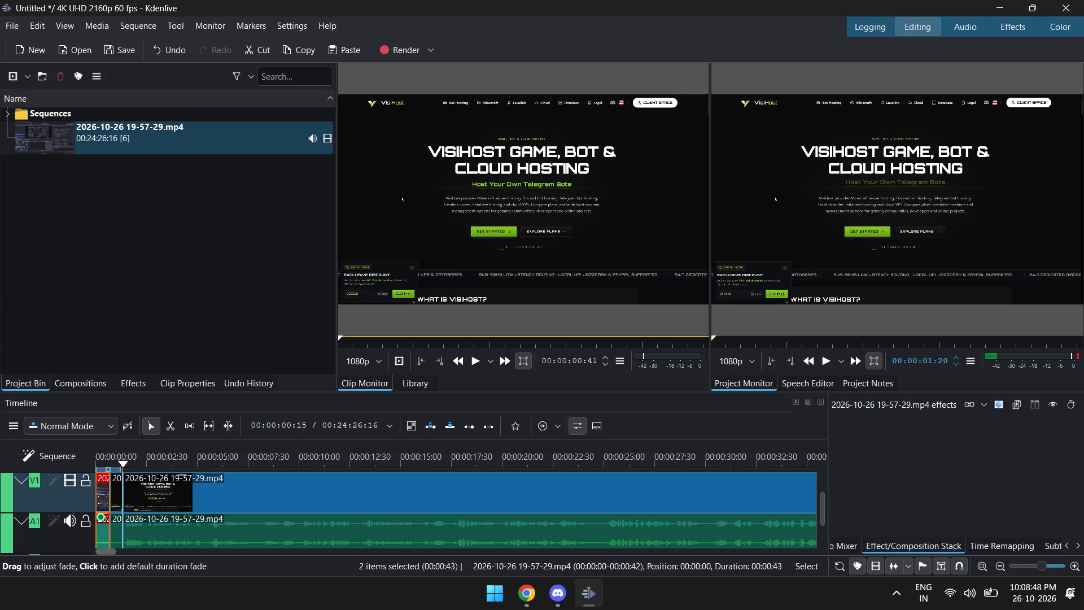
key(Delete)
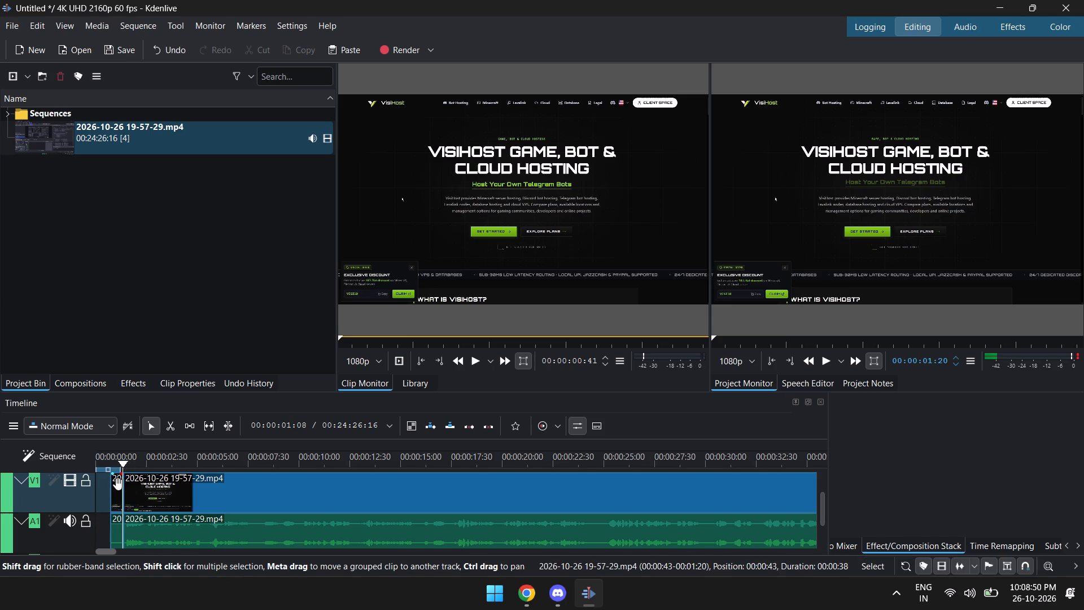
click(117, 485)
key(Delete)
Move the remaining clip on V1 and its audio to the start of the timeline at 00:00:00:00.
drag(146, 494, 87, 497)
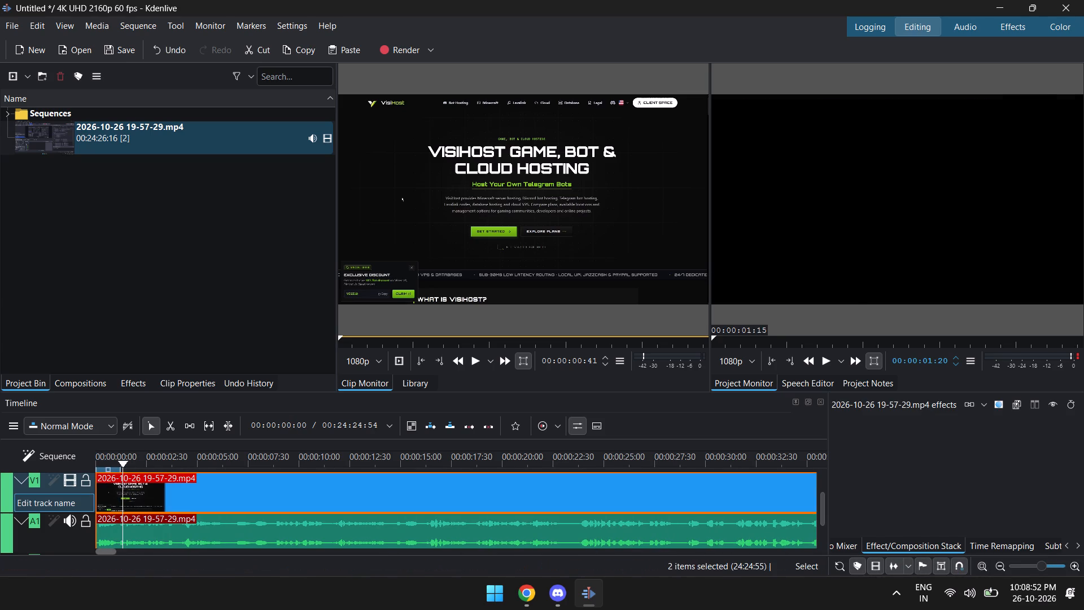
Step the timeline playhead back toward the start and play briefly to check the trimmed clip's opening in the project monitor.
key(shift+Left)
key(shift+Left)
key(shift+Left)
key(shift+Left)
key(shift+Left)
key(shift+Left)
key(shift+Left)
key(shift+Left)
key(space)
key(space)
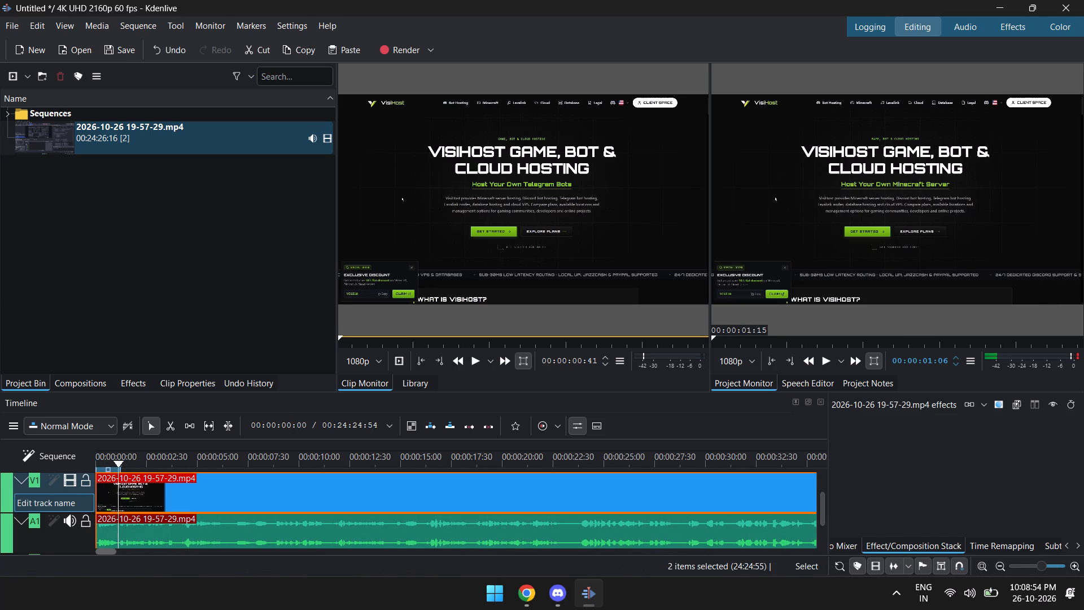
key(shift+Left)
key(shift+Left)
key(shift+Left)
key(shift+Left)
key(shift+Left)
key(shift+Left)
Switch to the tutorial in Chrome, resume it and skip forward and back around the Highlighting and Deleting Clips chapter.
key(alt+Tab)
key(space)
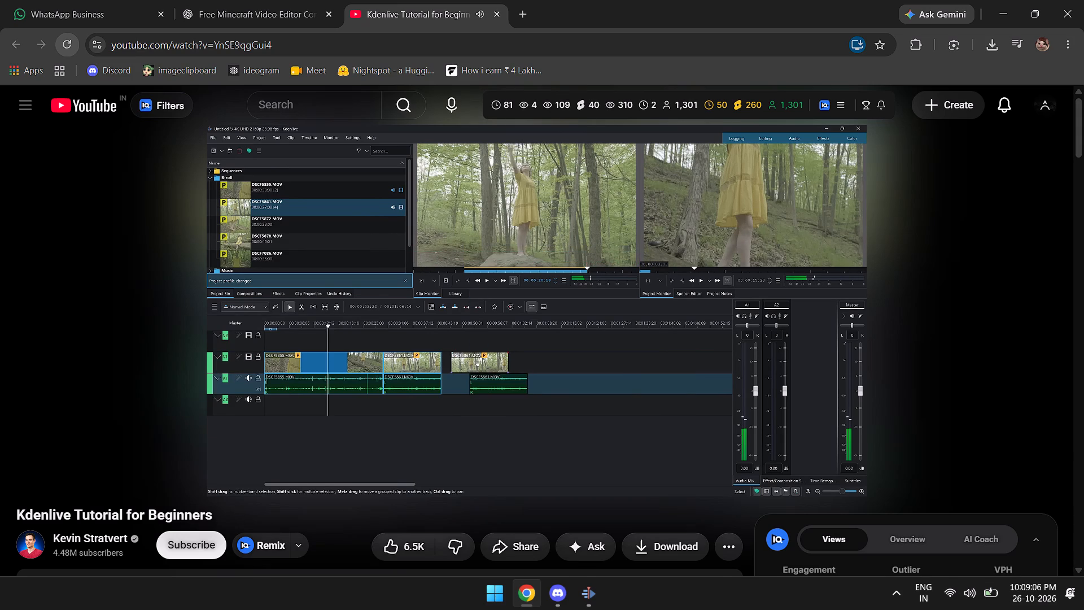
key(Right)
key(Right)
key(Right)
key(Right)
key(Right)
key(Right)
key(Right)
key(Right)
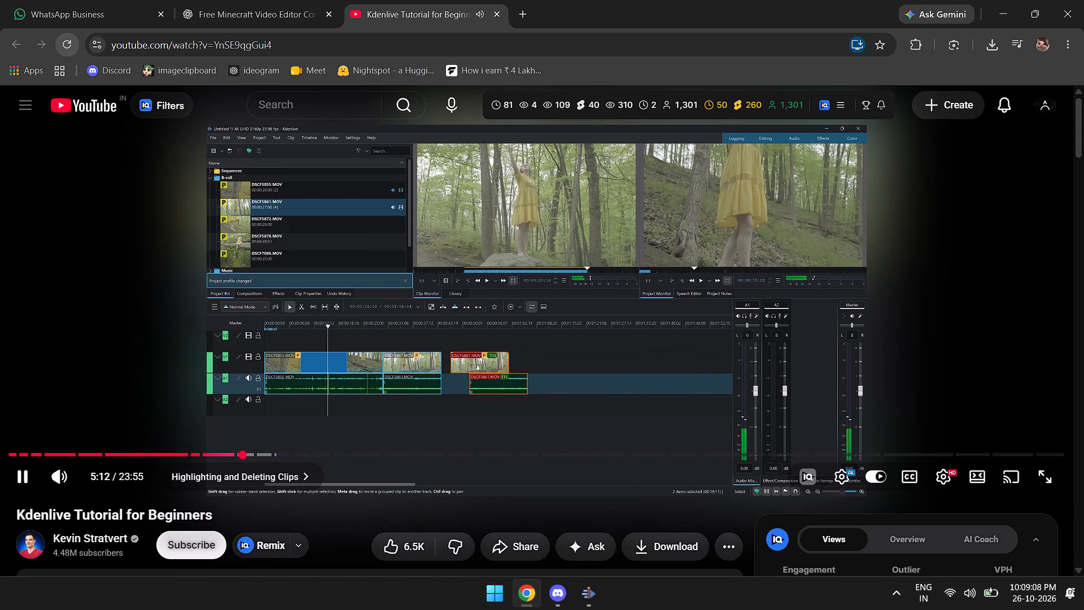
key(Left)
key(Left)
key(Left)
key(Left)
key(Left)
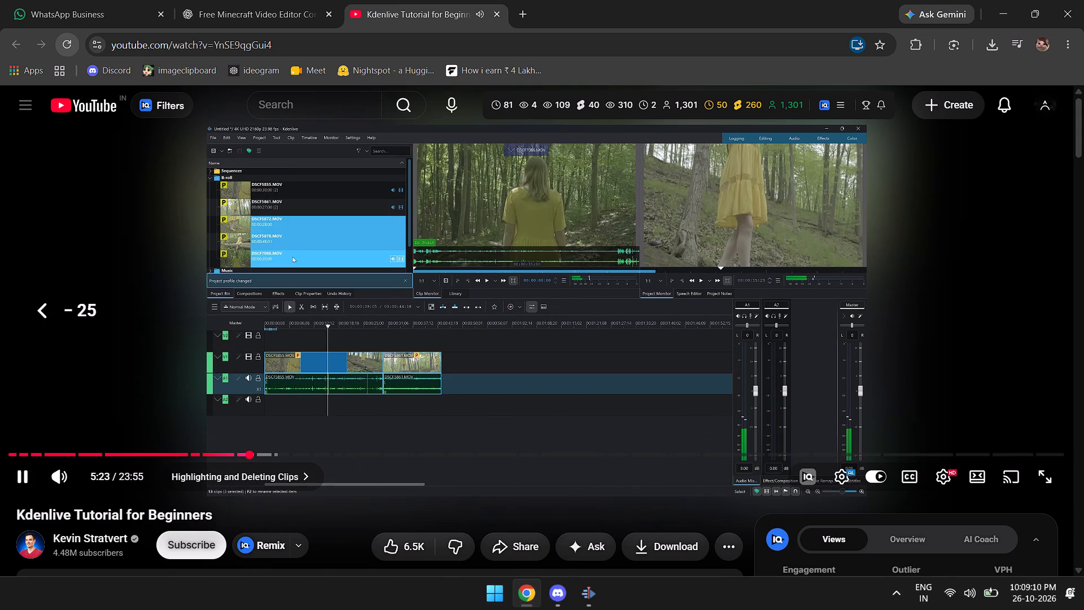
Skim forward in the tutorial video through the Timeline Navigation and How to Trim Clips chapters to How Does Ripple Work?.
key(Right)
key(Right)
key(Right)
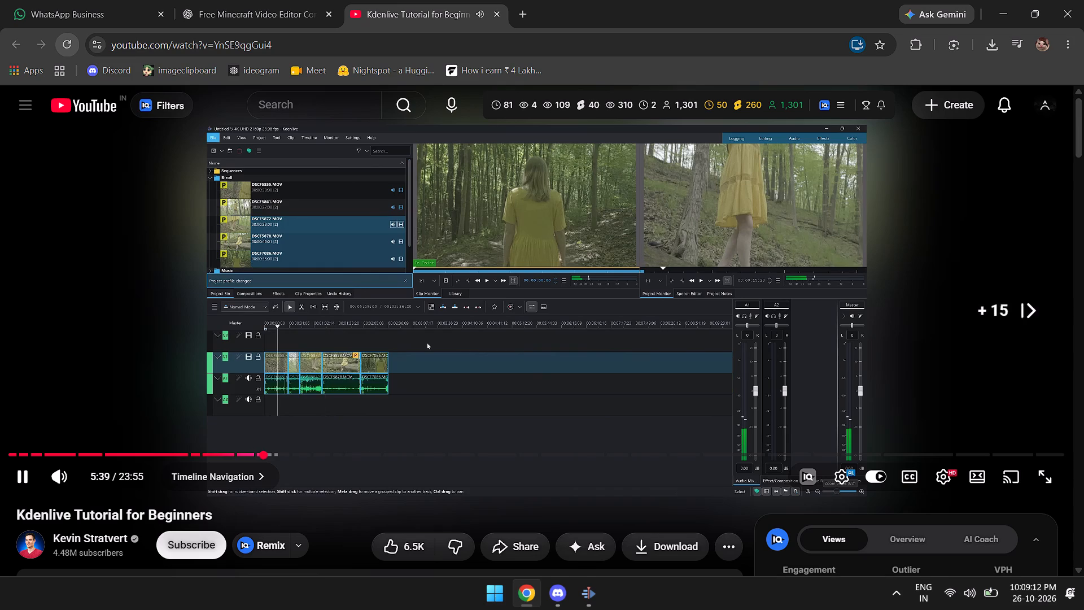
key(Right)
key(Right)
key(Left)
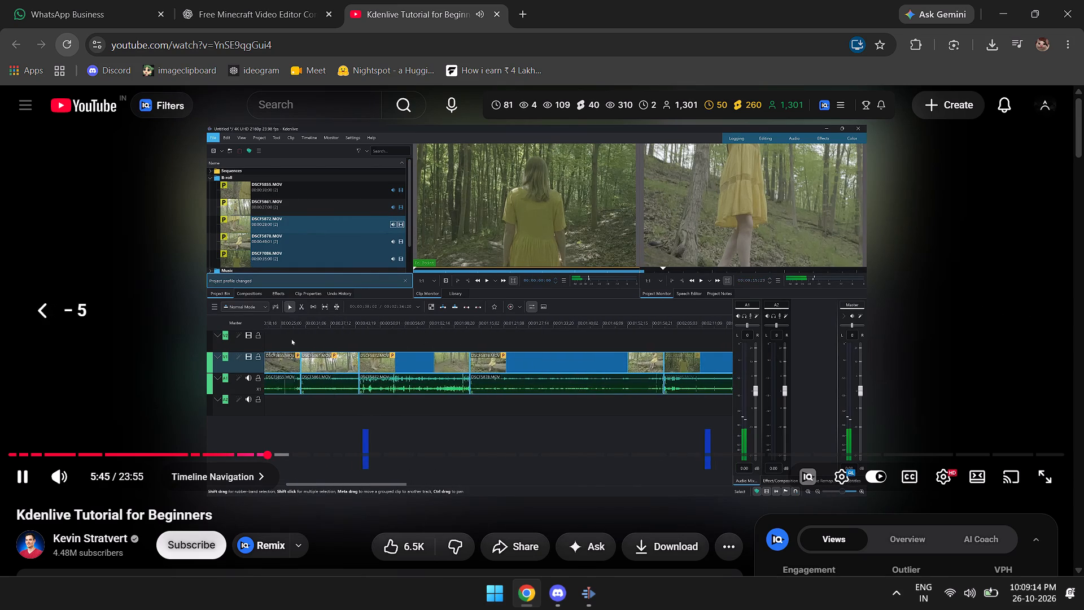
key(Right)
key(Right)
key(Right)
key(Right)
key(Right)
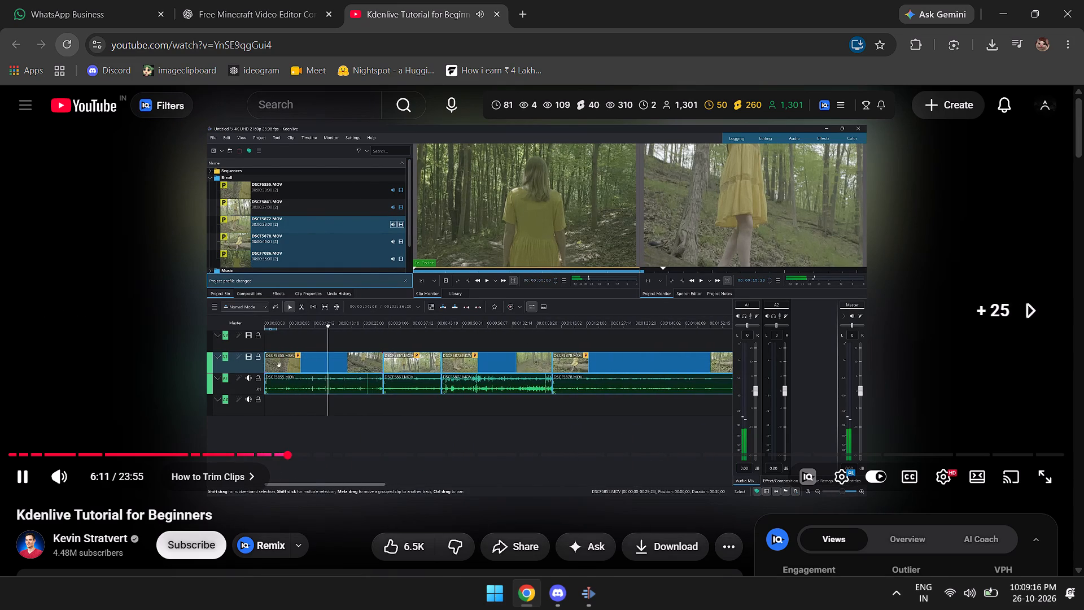
key(Right)
key(Right)
key(Right)
key(Right)
key(Right)
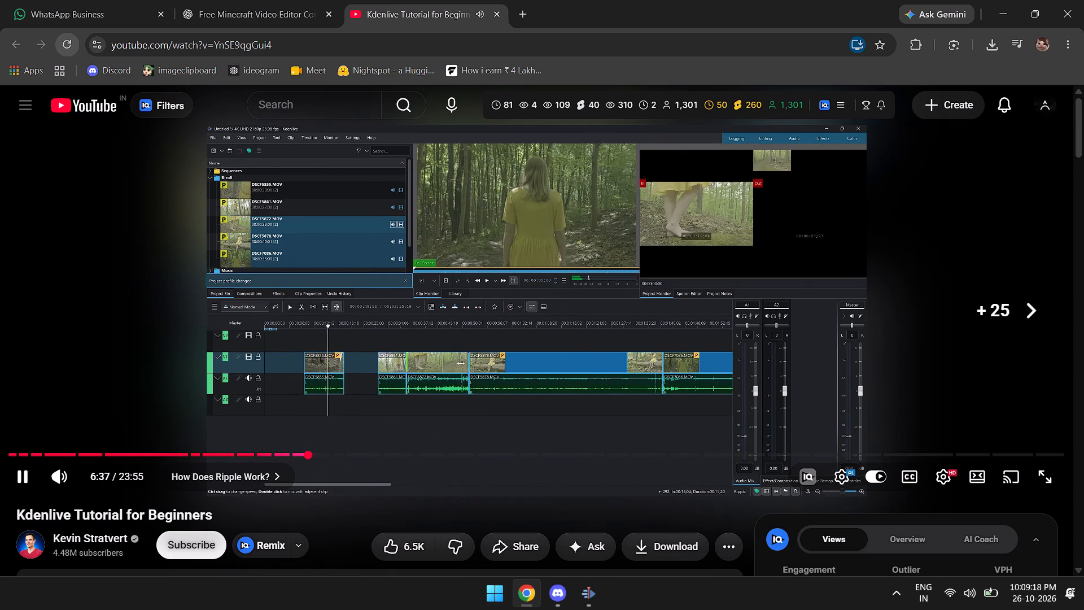
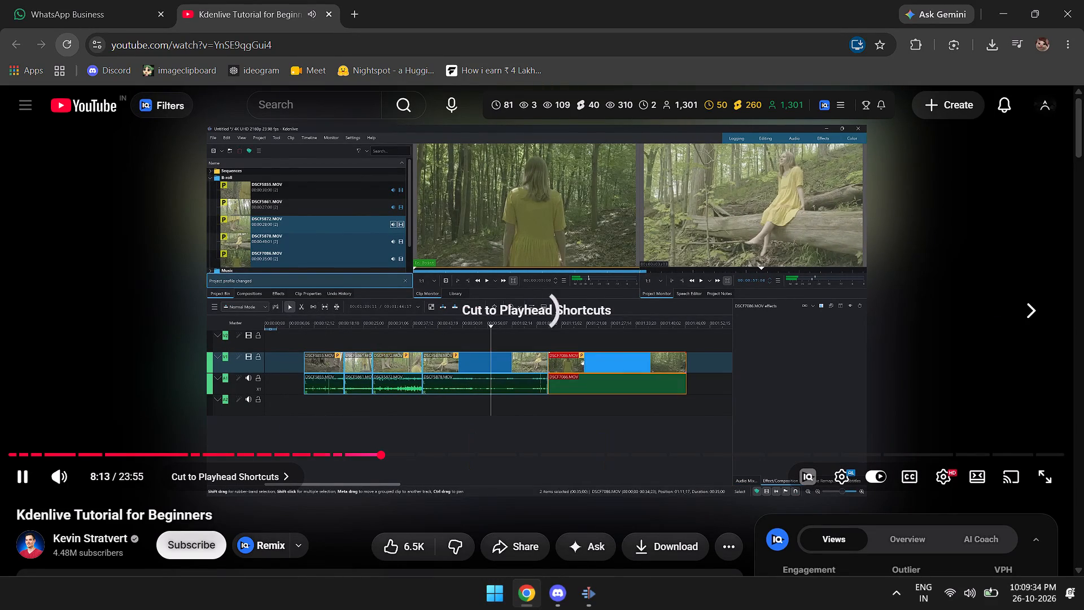
Pause the tutorial video, switch to Kdenlive and play the timeline from its start.
key(space)
key(alt+Tab)
key(shift+Left)
key(shift+Left)
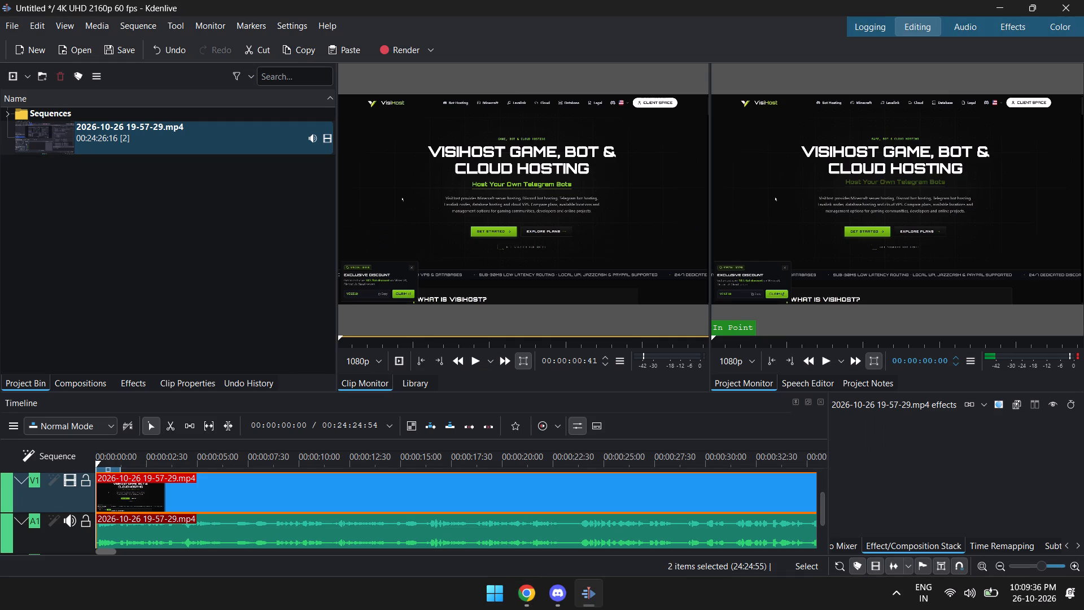
key(space)
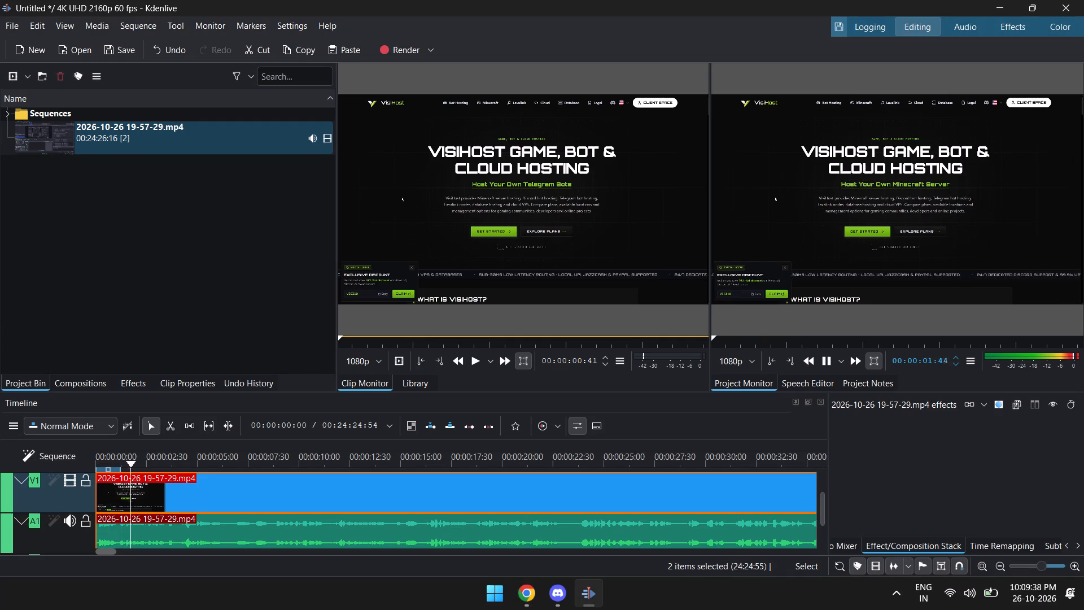
Enlarge the project monitor by narrowing the clip monitor and the project bin.
click(706, 233)
drag(710, 228, 532, 224)
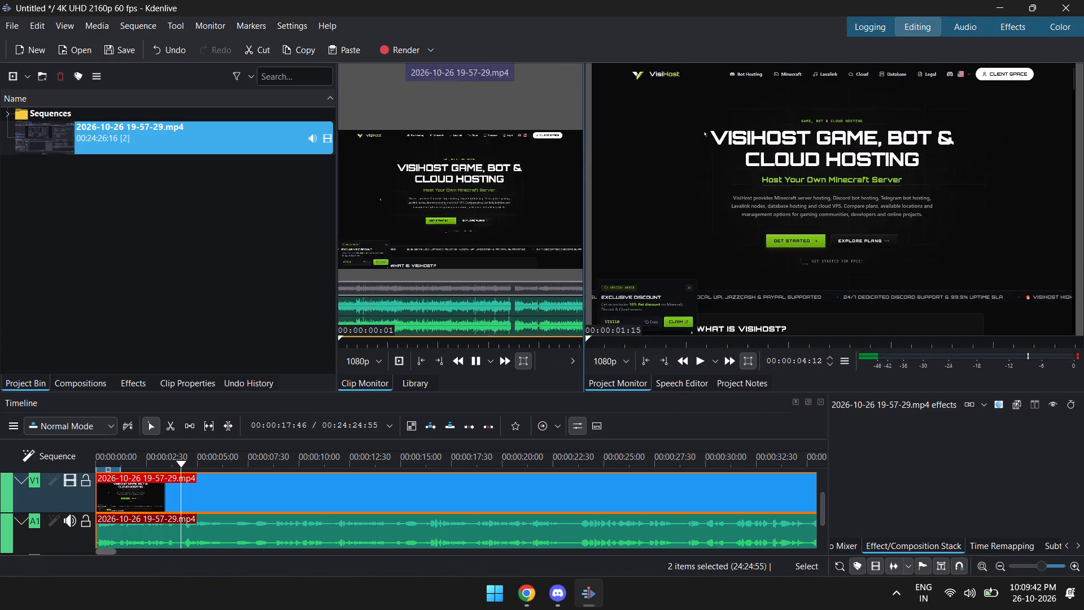
drag(532, 224, 241, 239)
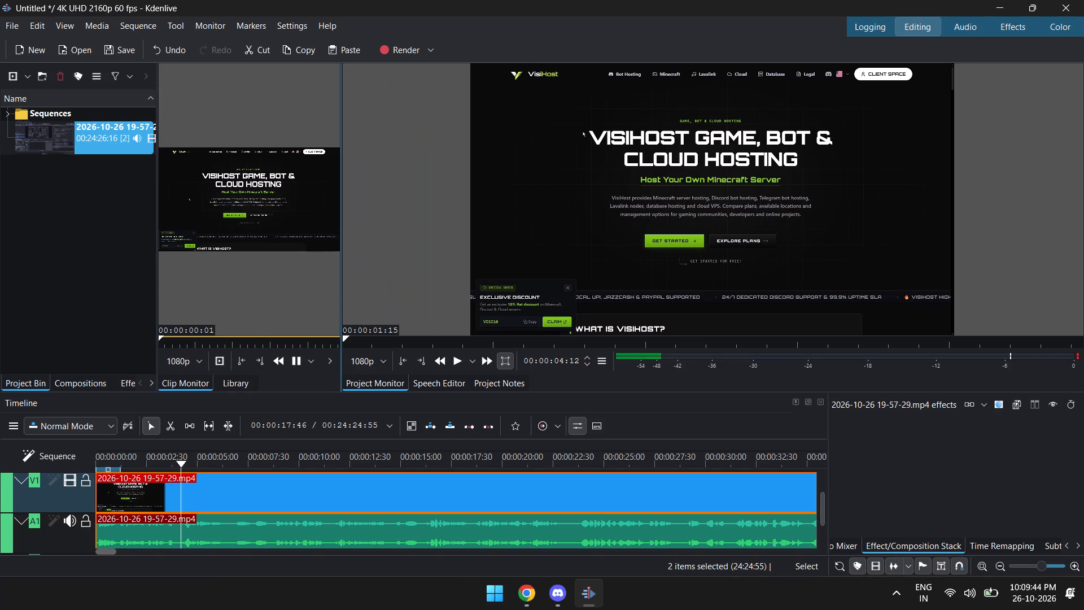
Resume timeline playback to review the clip's audio on A1, pausing at about 00:00:17:36.
click(126, 507)
key(space)
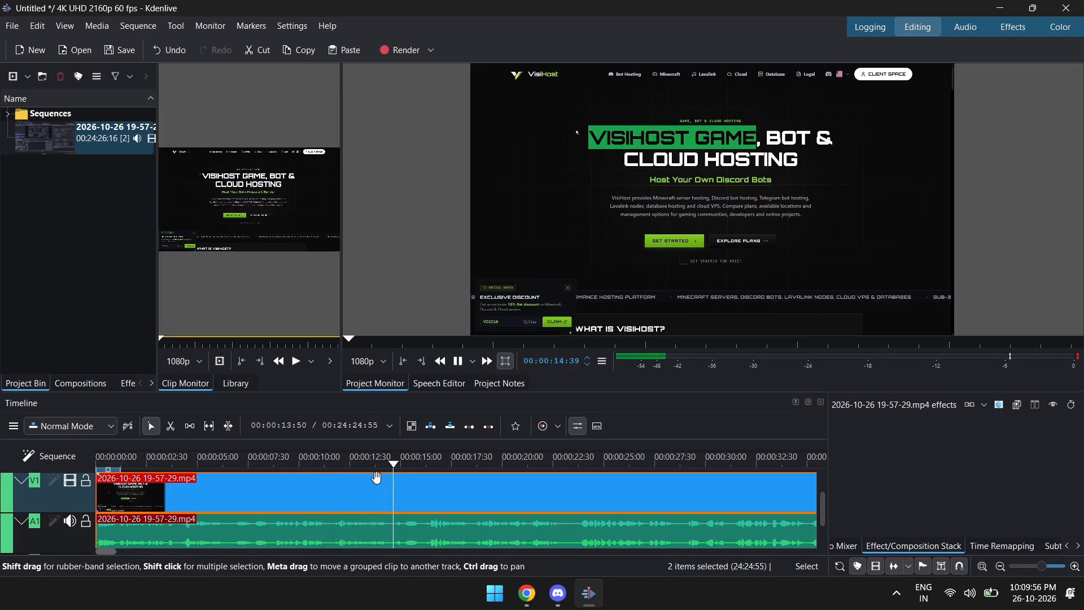
click(465, 533)
click(465, 533)
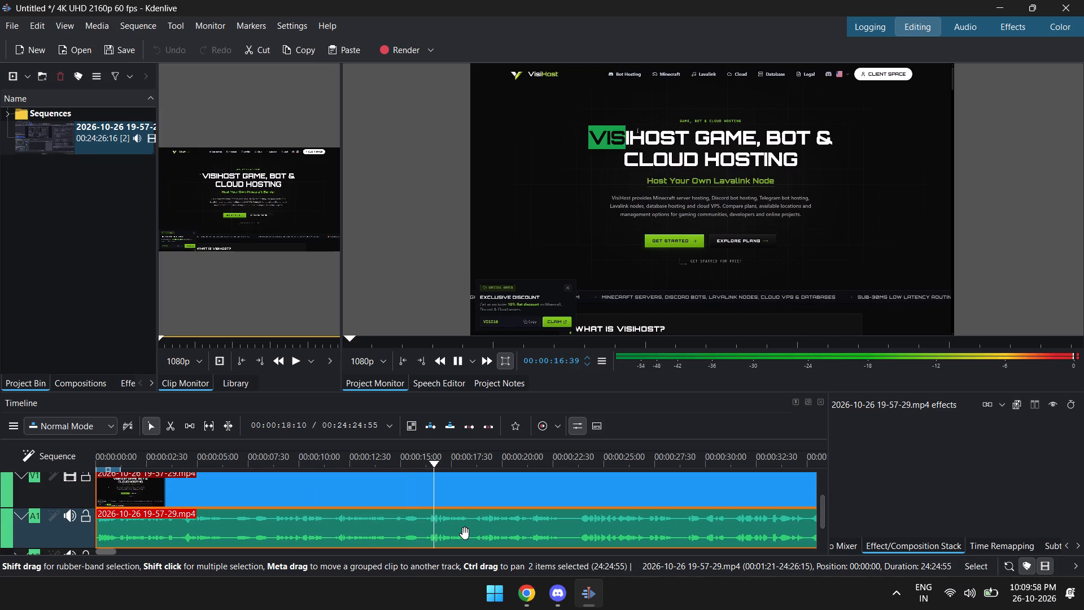
key(space)
click(452, 524)
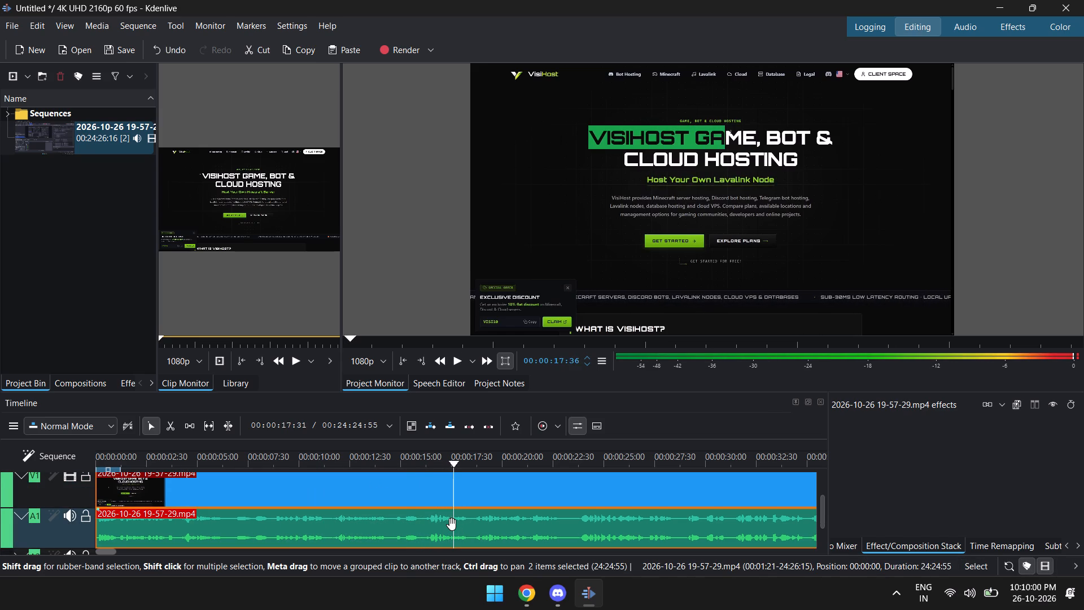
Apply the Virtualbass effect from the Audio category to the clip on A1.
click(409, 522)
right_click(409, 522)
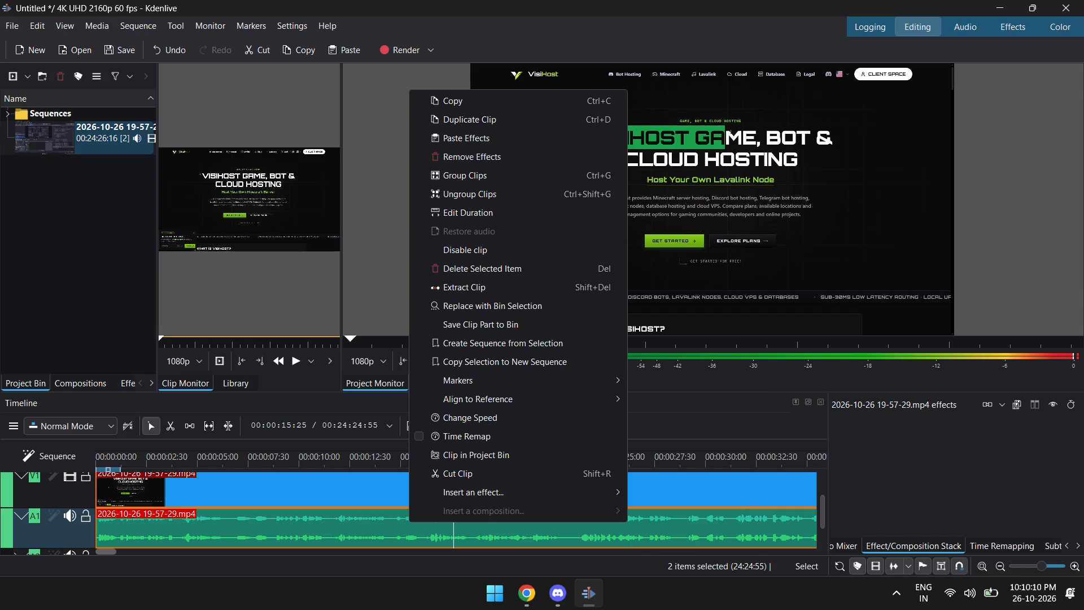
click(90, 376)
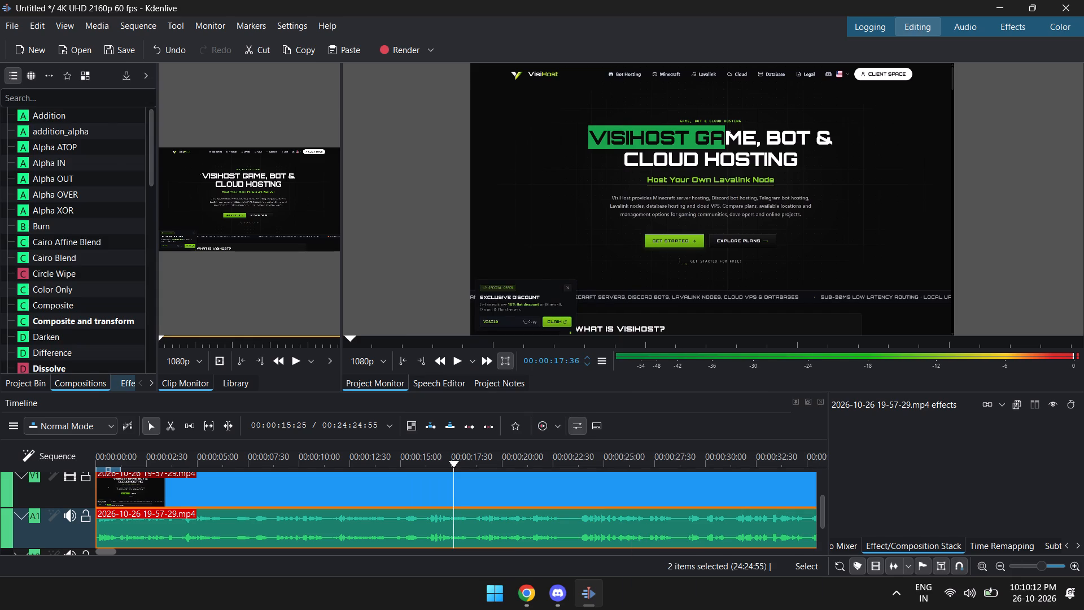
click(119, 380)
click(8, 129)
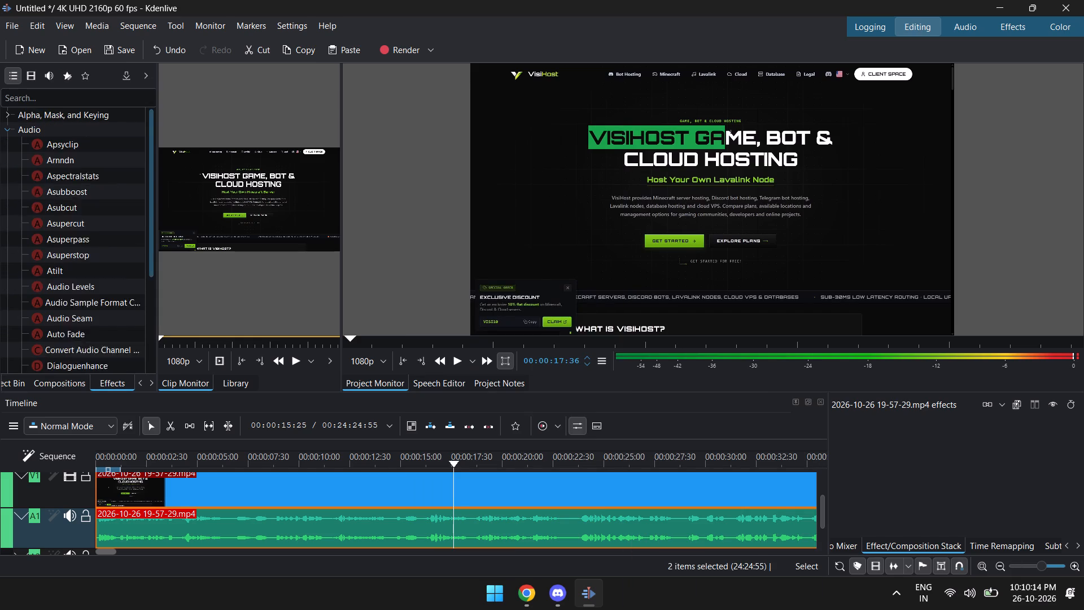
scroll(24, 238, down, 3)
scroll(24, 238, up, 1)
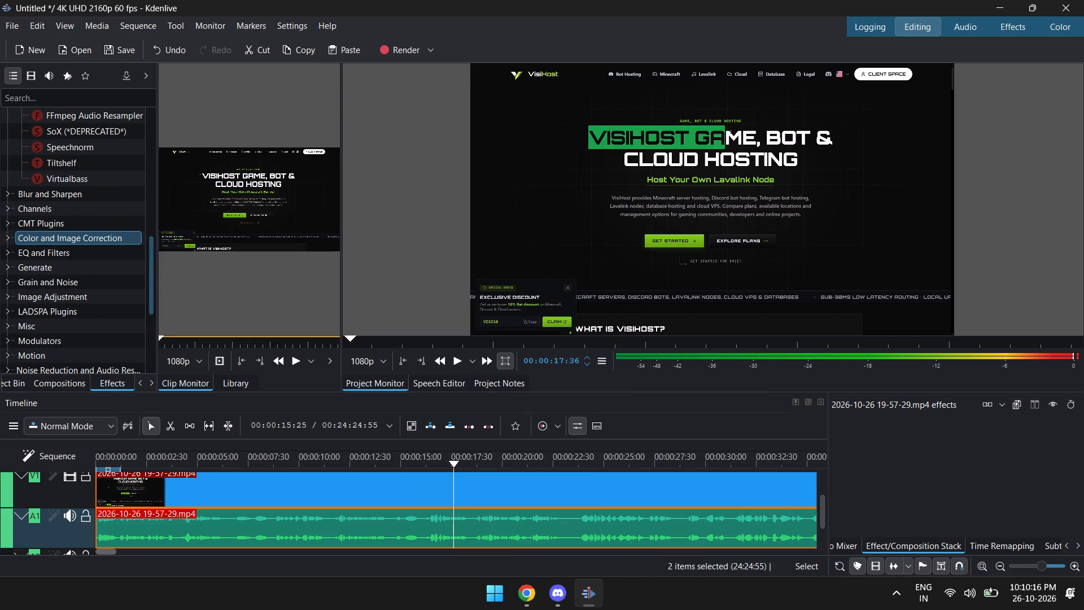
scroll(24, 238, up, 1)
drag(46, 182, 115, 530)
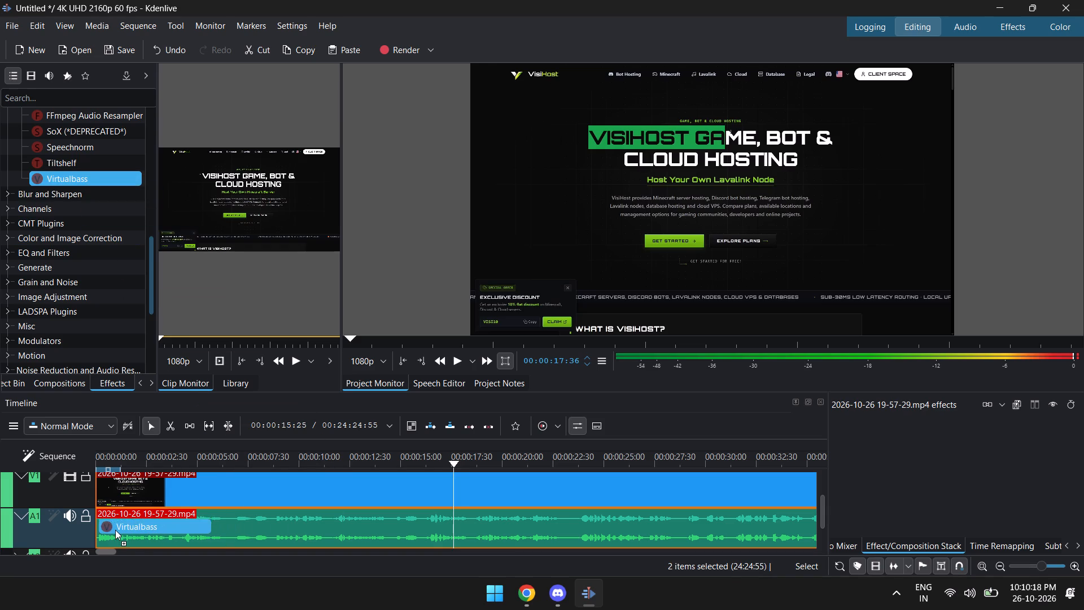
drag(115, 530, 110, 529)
Step the playhead back to the start of the timeline and play it to hear the Virtualbass effect.
key(space)
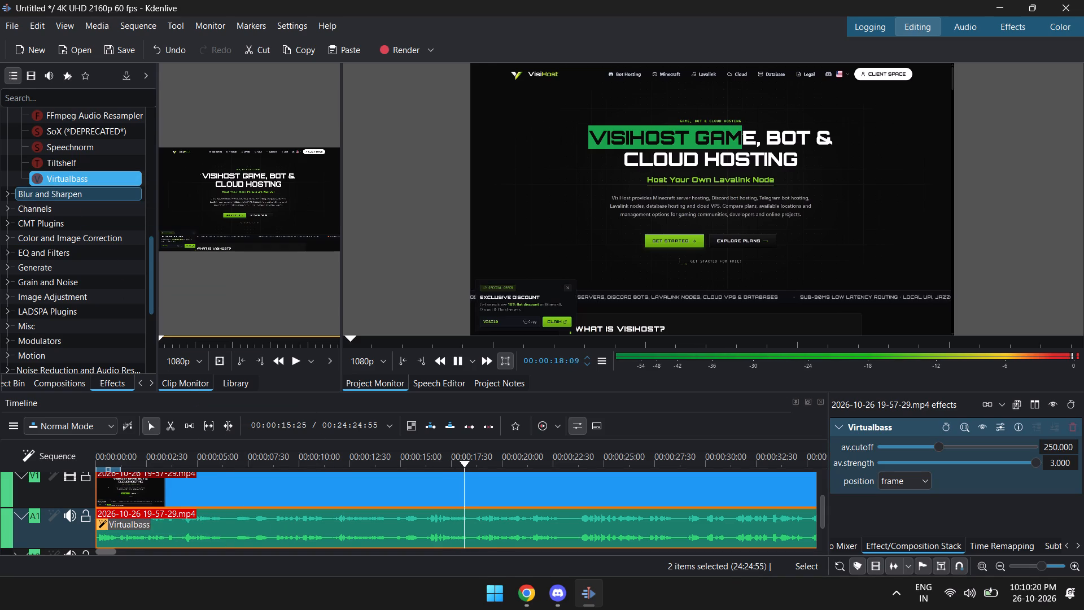
key(shift+Left)
key(shift+Left)
key(shift+Left)
key(shift+Left)
key(shift+Left)
key(shift+Left)
key(shift+Left)
key(shift+Left)
key(shift+Left)
key(shift+Left)
key(shift+Left)
key(shift+Left)
key(shift+Left)
key(shift+Left)
key(space)
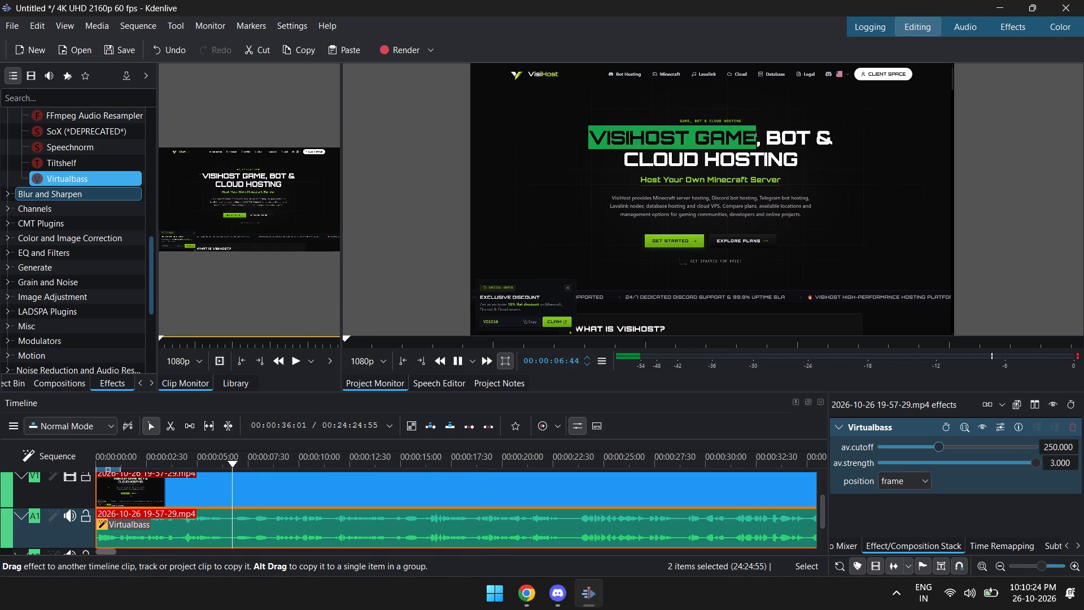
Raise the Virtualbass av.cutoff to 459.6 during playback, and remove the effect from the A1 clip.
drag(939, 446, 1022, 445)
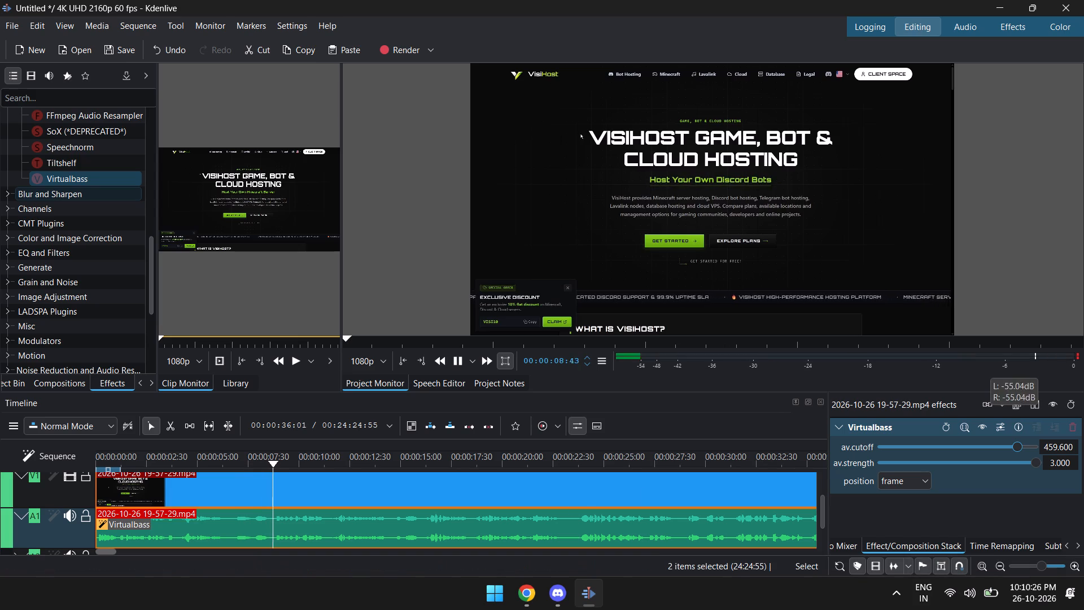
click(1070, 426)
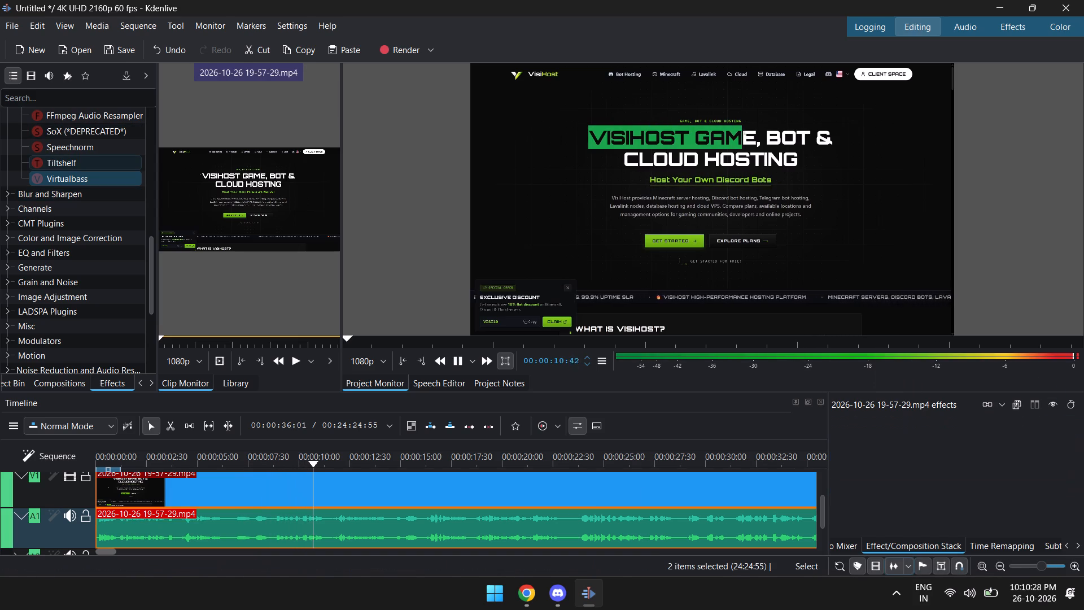
Browse the effects list, examining the Audio, Alpha, Mask, and Keying and Channels categories.
scroll(40, 169, up, 1)
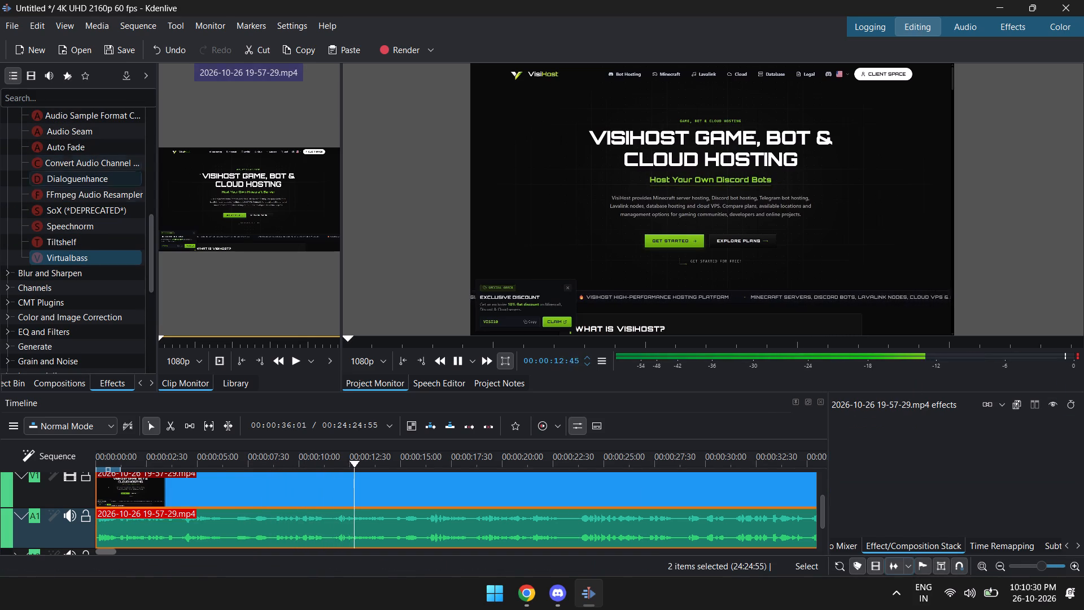
scroll(48, 198, up, 2)
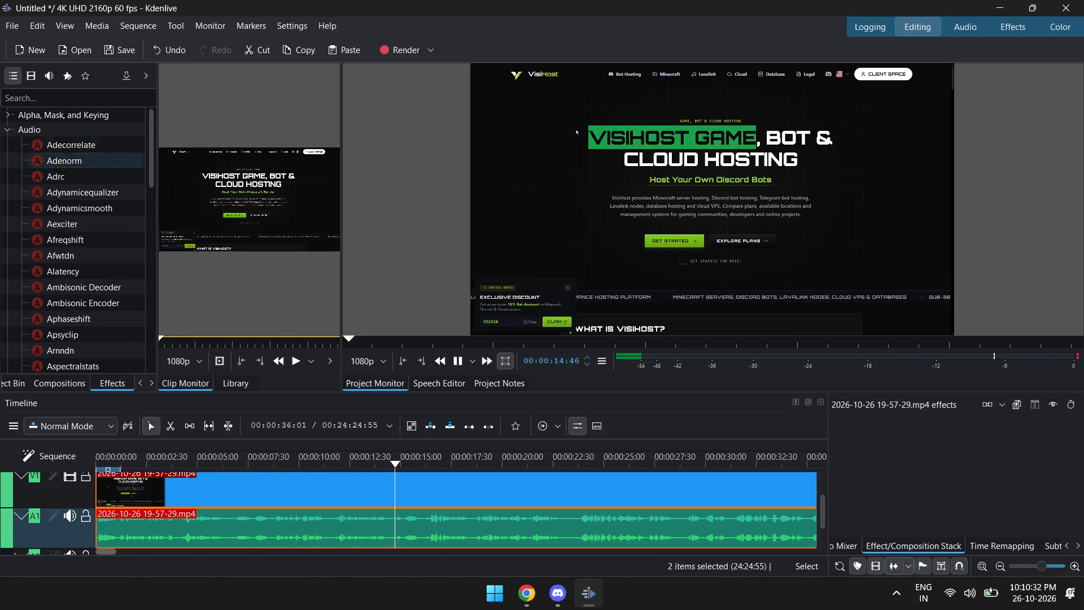
click(7, 130)
click(8, 109)
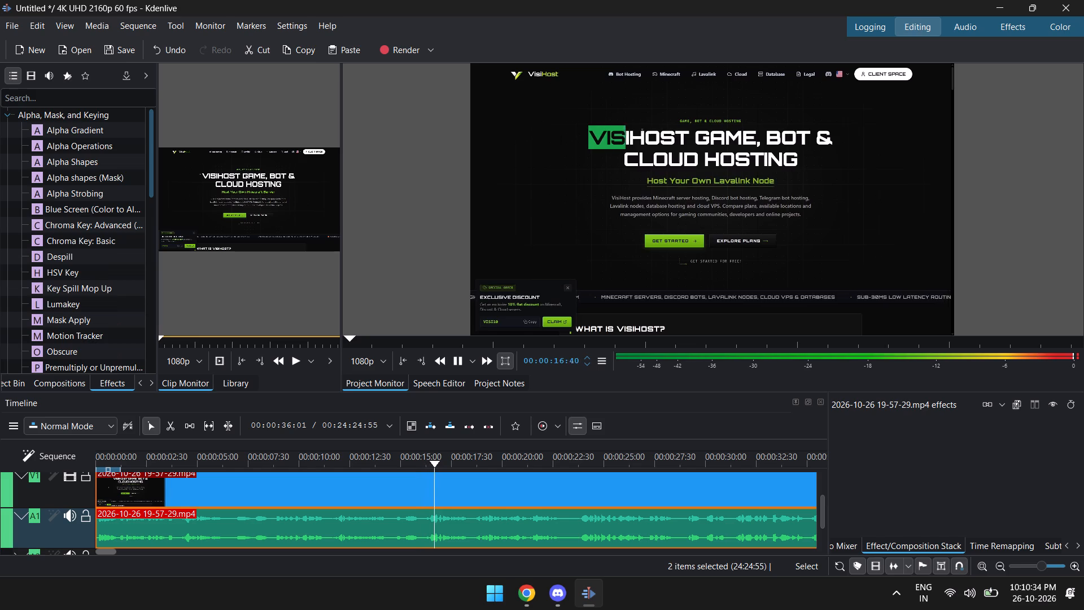
click(8, 109)
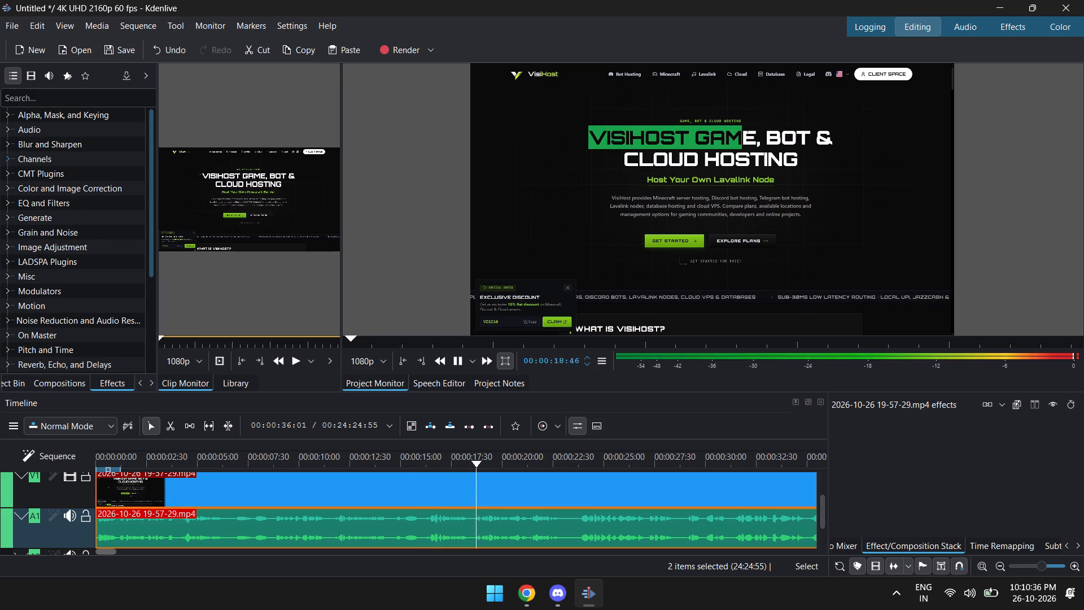
click(8, 160)
click(8, 160)
click(8, 159)
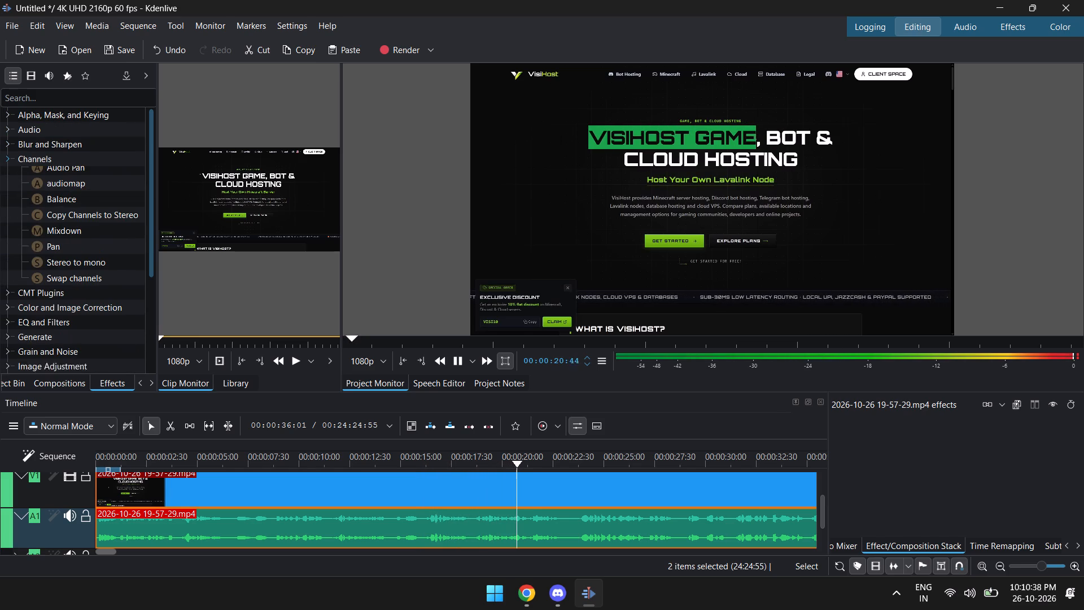
click(8, 159)
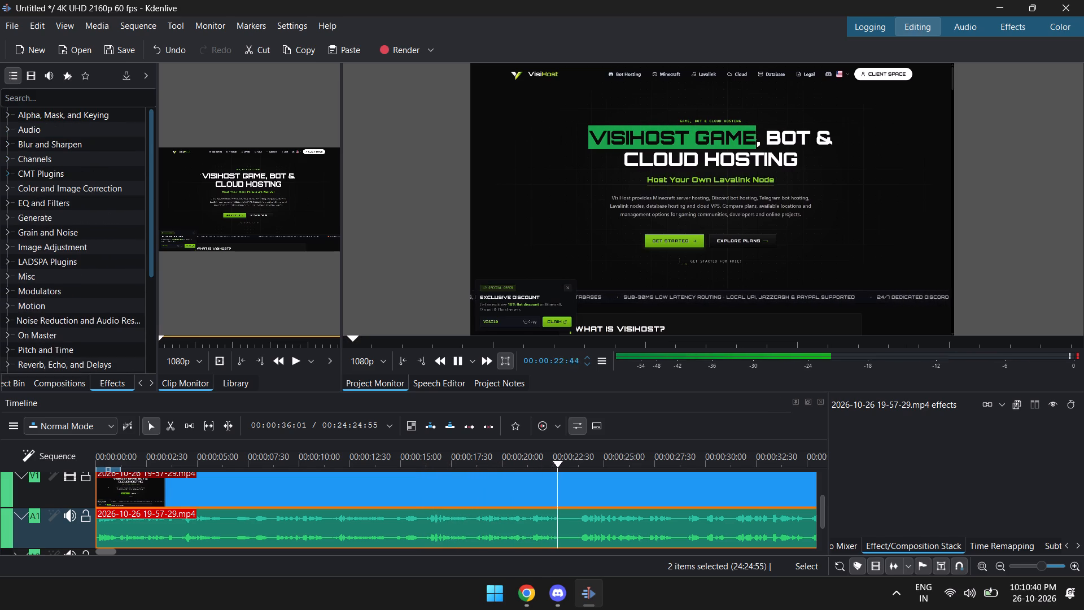
click(8, 167)
click(8, 167)
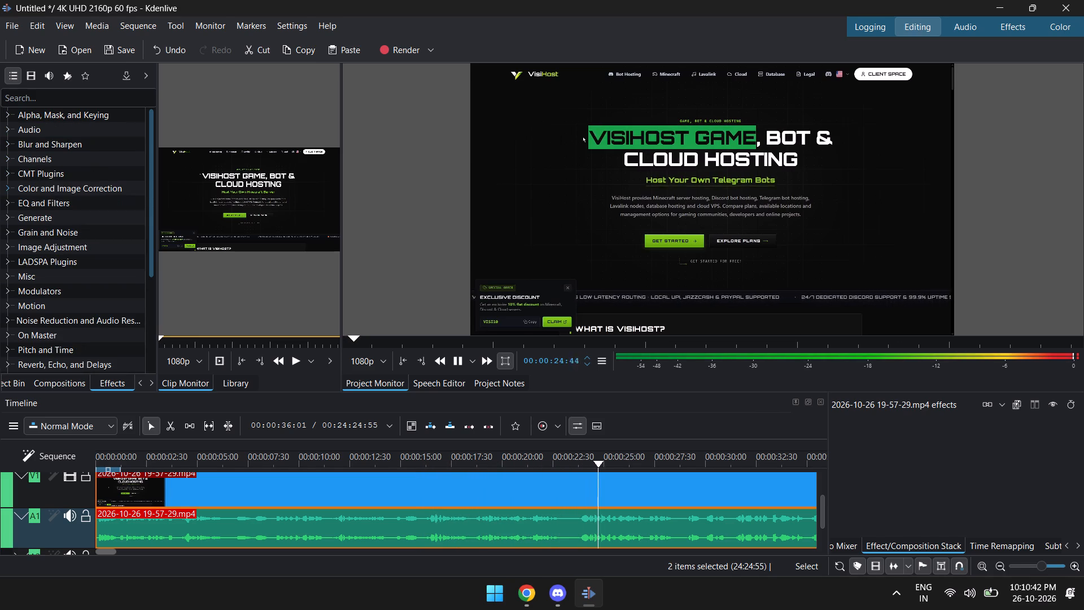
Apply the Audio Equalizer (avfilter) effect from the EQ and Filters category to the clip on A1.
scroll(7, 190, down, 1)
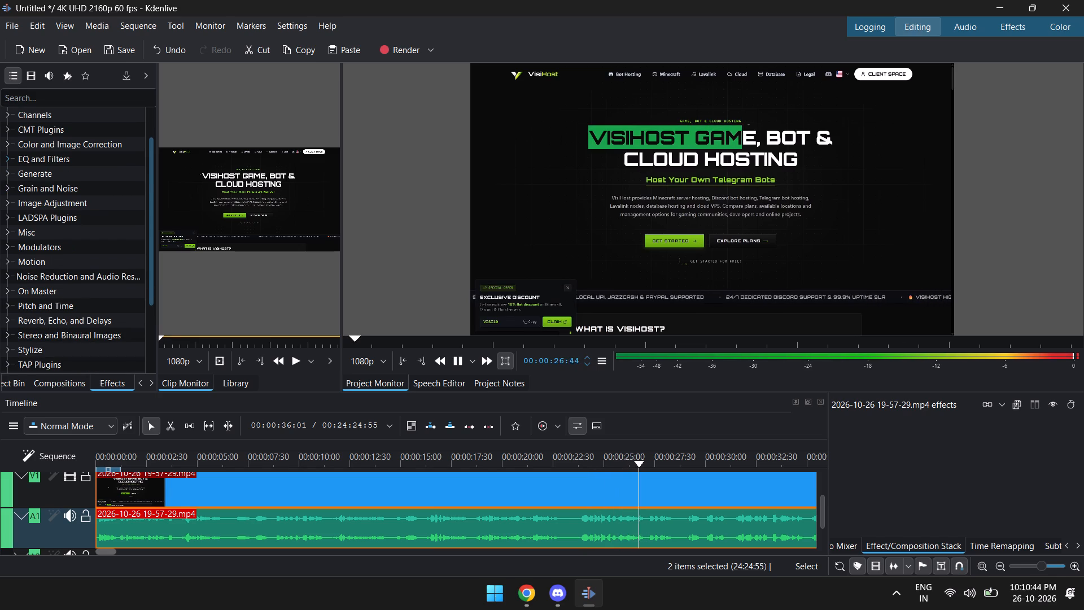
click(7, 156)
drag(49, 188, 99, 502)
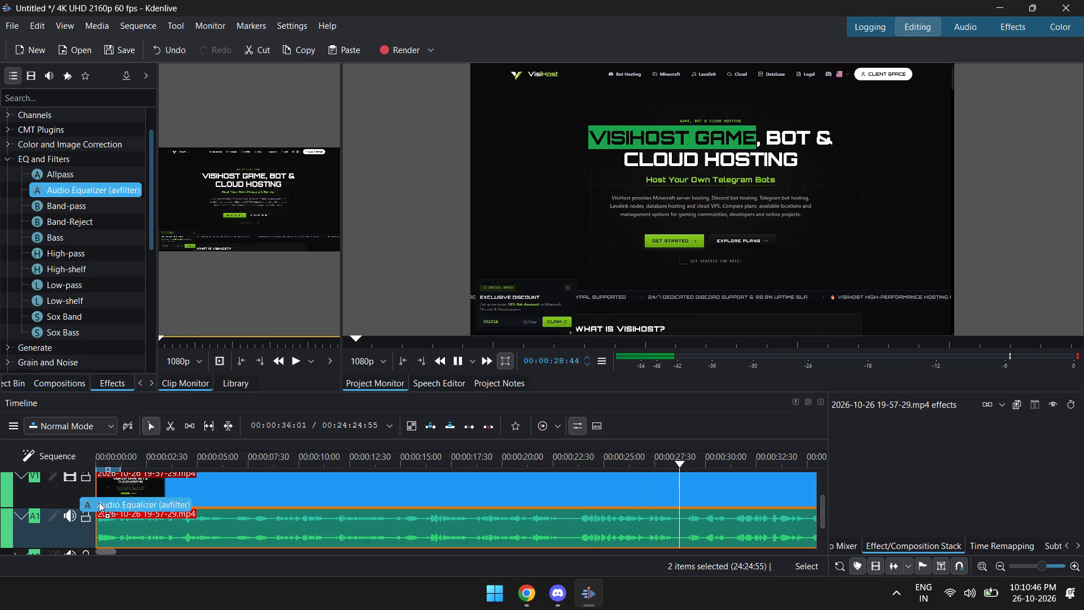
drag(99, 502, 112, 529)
Step the playhead back to the start of the timeline and play it to hear the Audio Equalizer effect.
key(shift+Left)
key(shift+Left)
key(shift+Left)
key(shift+Left)
key(shift+Left)
key(shift+Left)
key(shift+Left)
key(shift+Left)
key(shift+Left)
key(shift+Left)
key(shift+Left)
key(shift+Left)
key(shift+Left)
key(shift+Left)
key(shift+Left)
key(shift+Left)
key(shift+Left)
key(shift+Left)
key(shift+Left)
key(shift+Left)
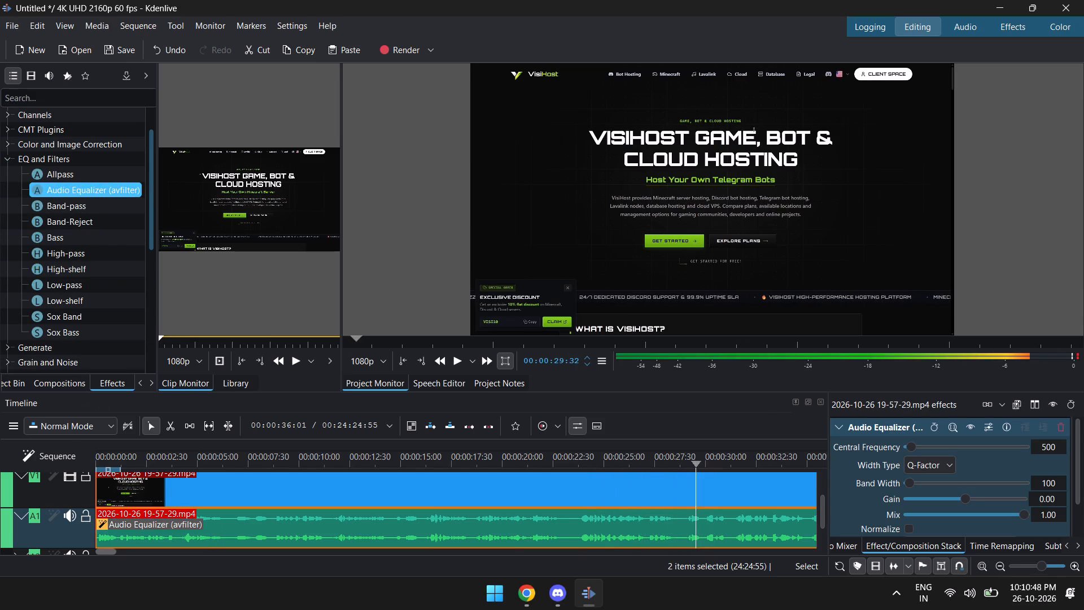
key(space)
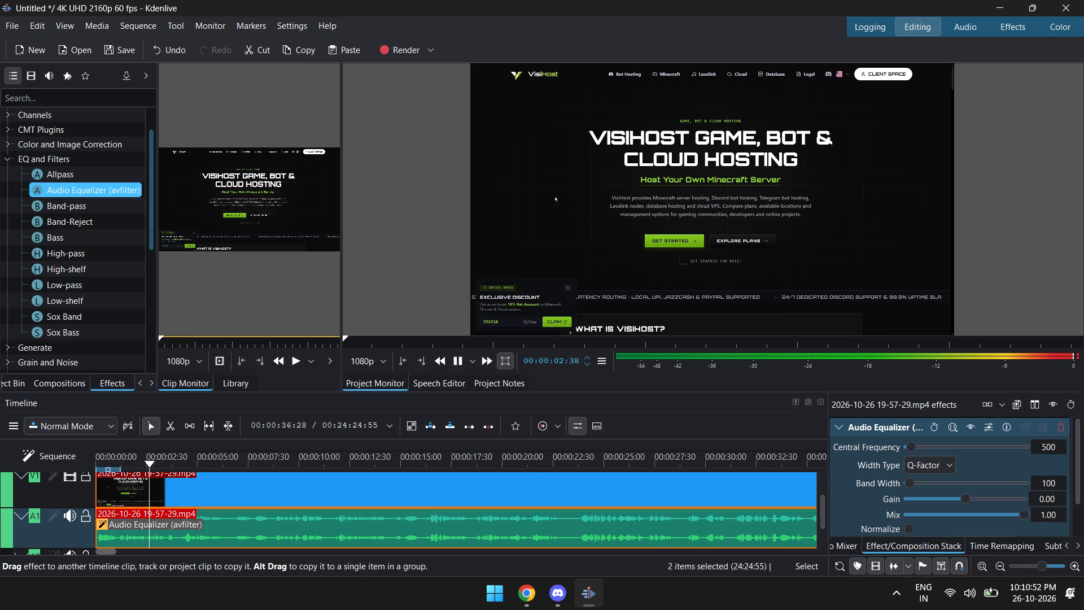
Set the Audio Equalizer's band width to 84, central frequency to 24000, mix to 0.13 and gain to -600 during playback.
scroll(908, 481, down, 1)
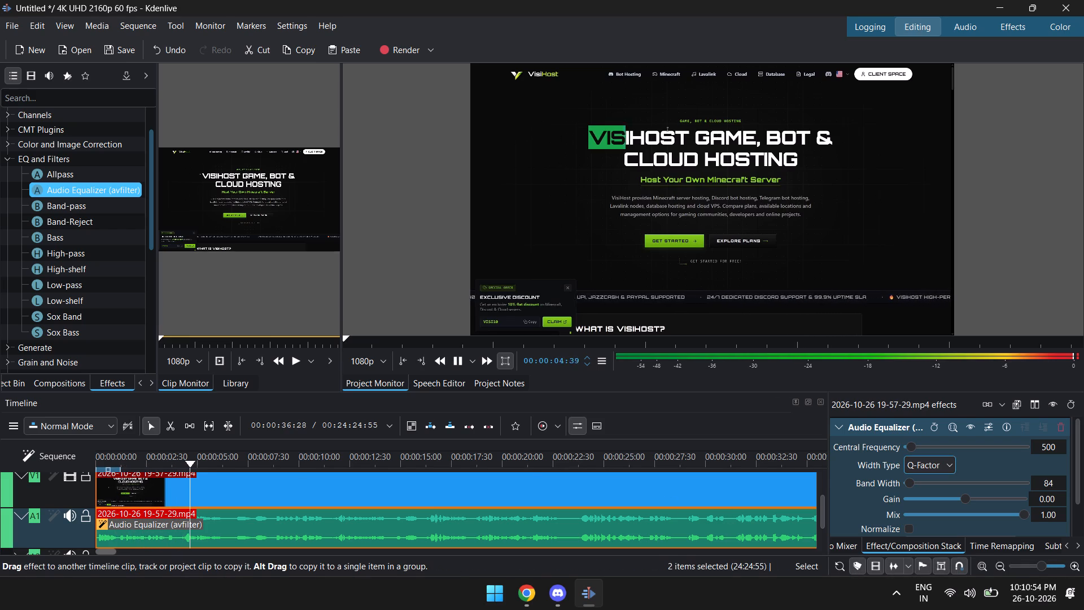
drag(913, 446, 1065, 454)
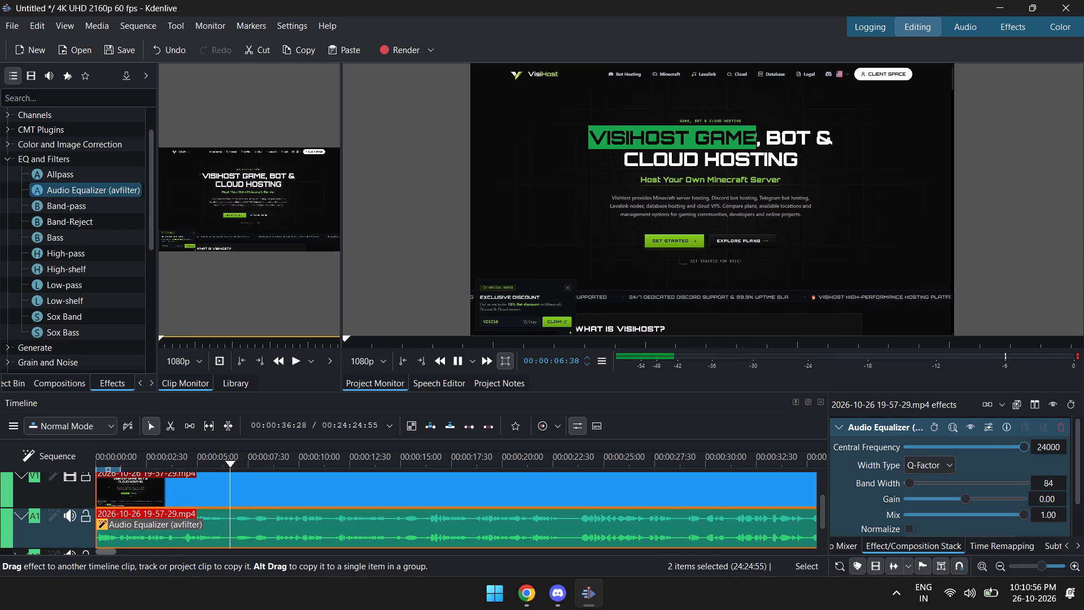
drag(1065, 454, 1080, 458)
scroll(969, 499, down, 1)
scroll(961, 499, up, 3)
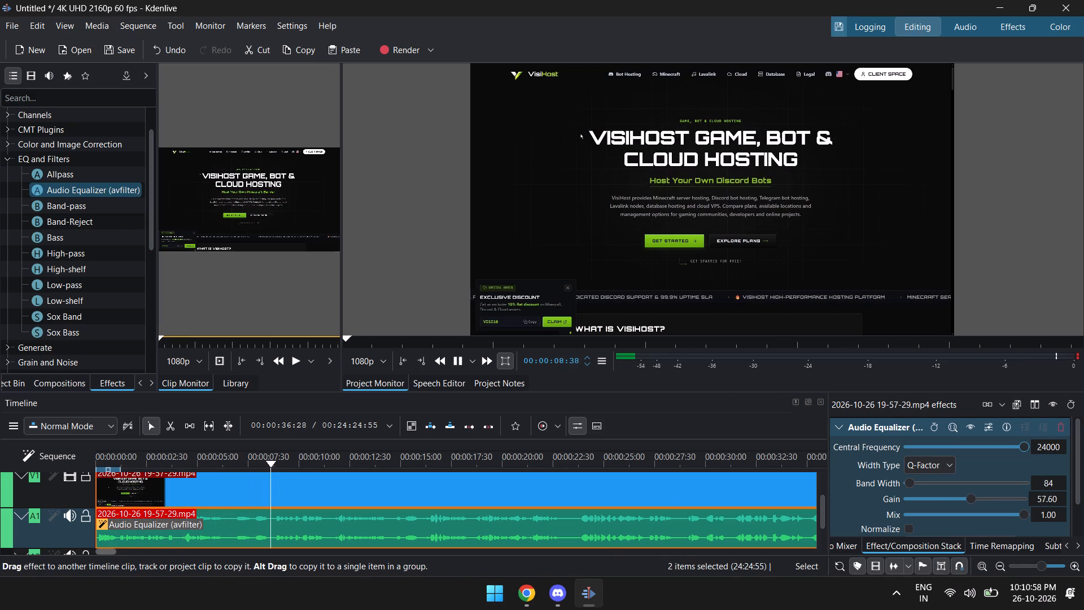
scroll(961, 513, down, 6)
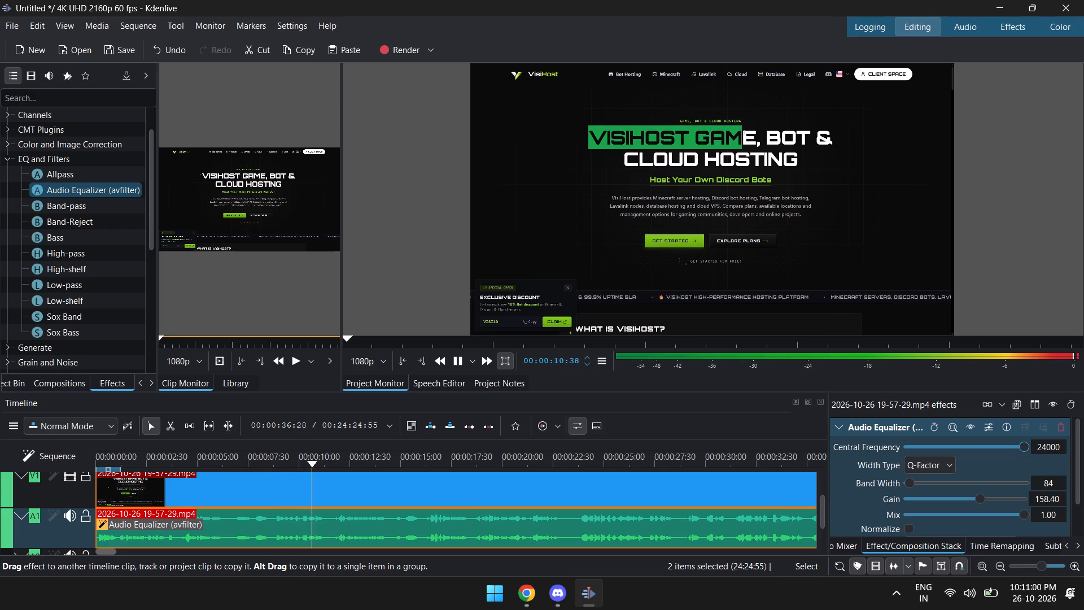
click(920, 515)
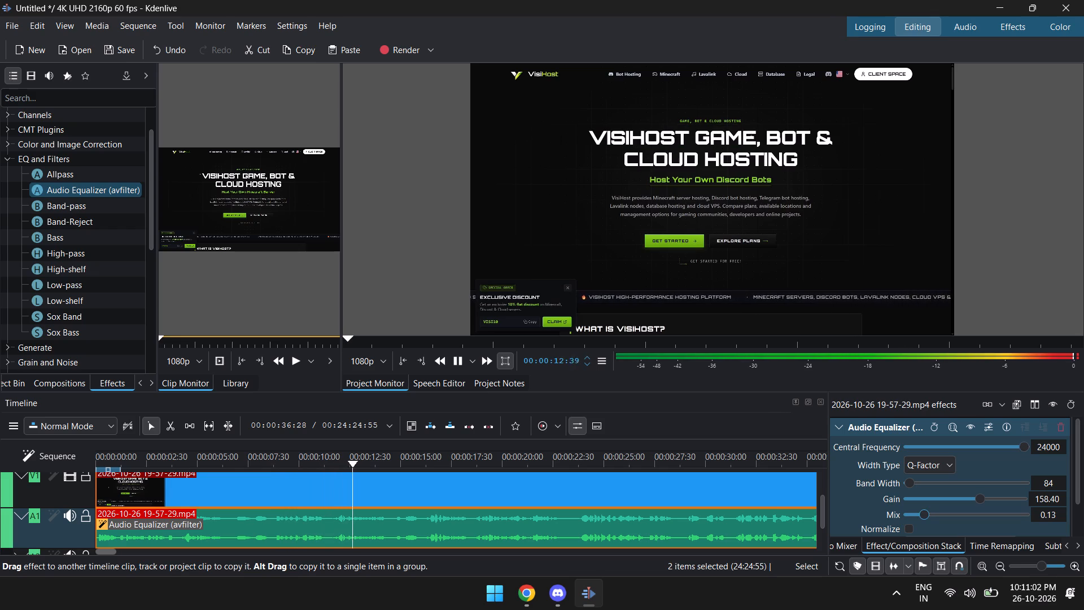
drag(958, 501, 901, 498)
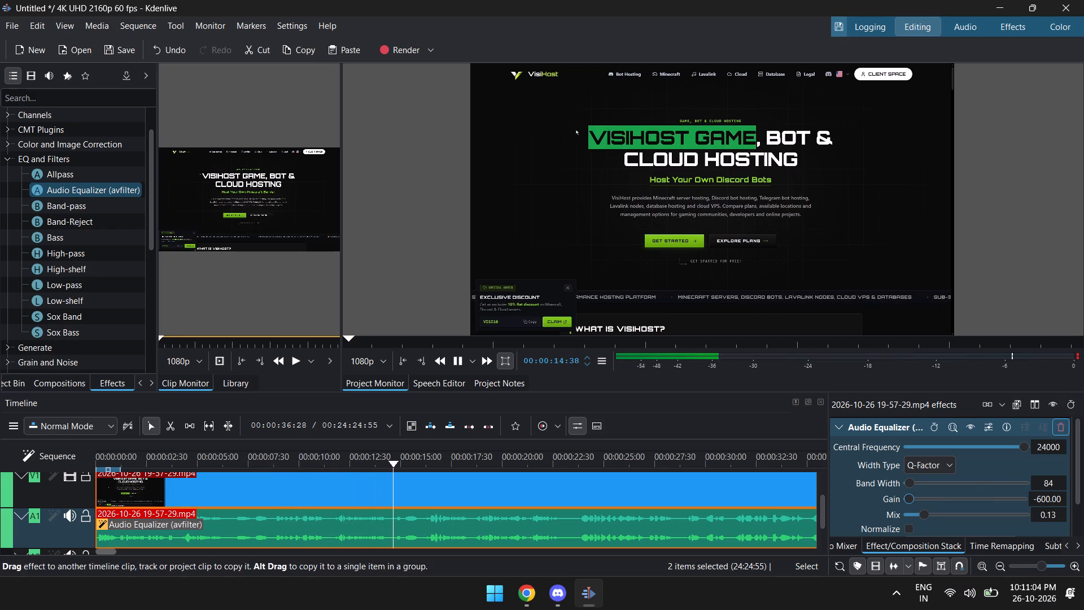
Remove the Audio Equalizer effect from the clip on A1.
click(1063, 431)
Browse the effect categories below EQ and Filters, looking inside Reverb, Echo, and Delays.
scroll(38, 210, down, 1)
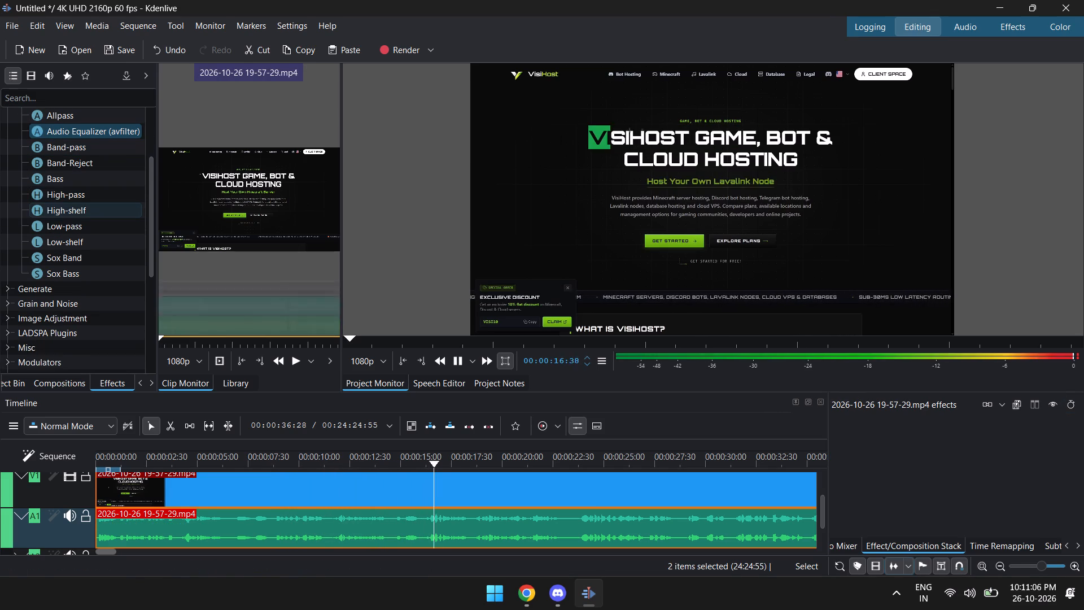
scroll(53, 197, down, 1)
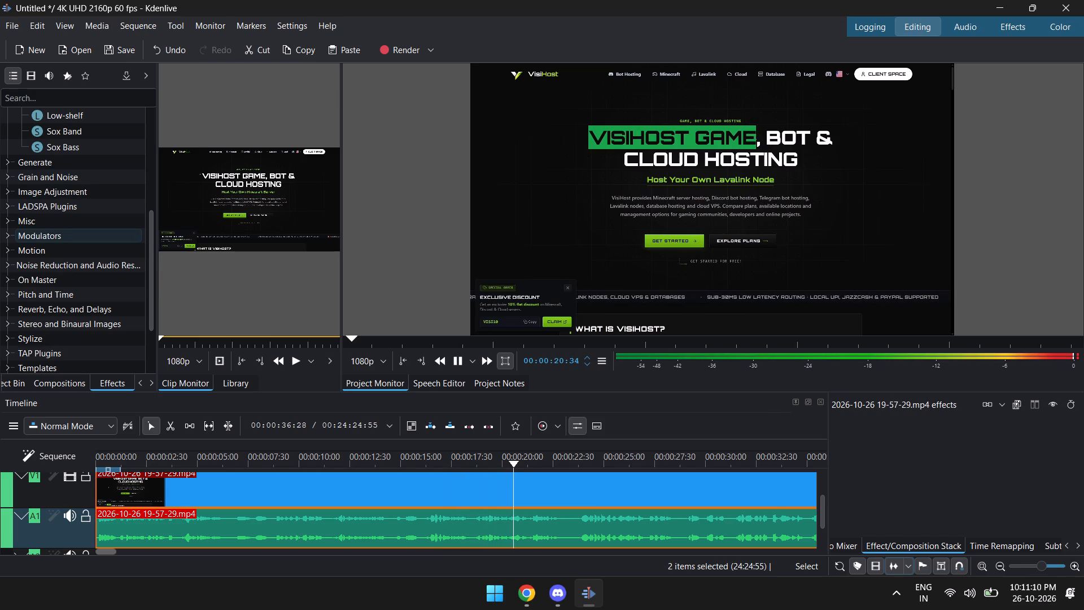
scroll(18, 236, down, 1)
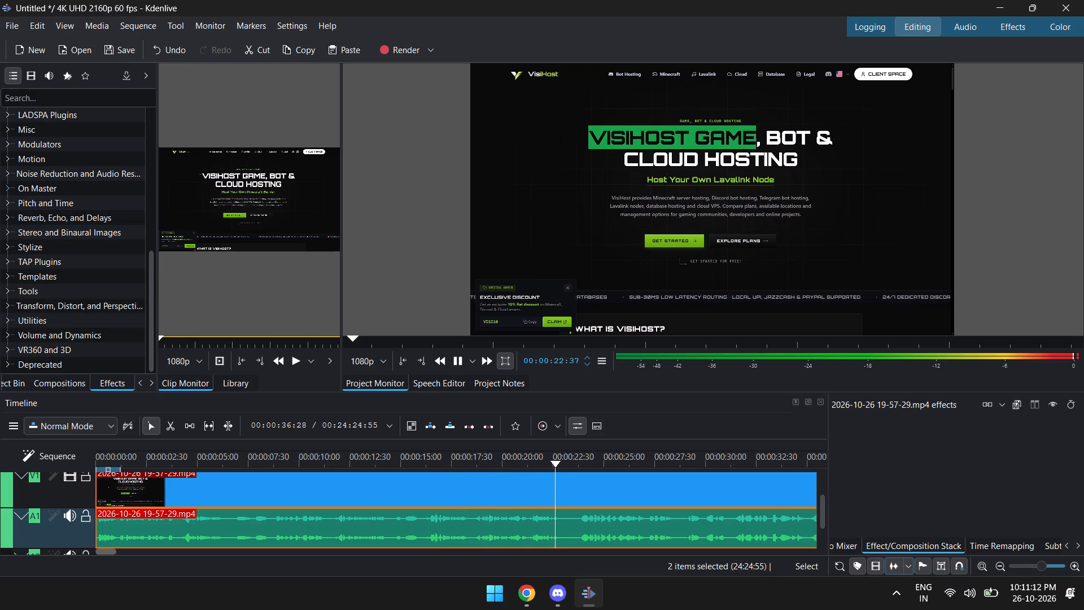
click(6, 213)
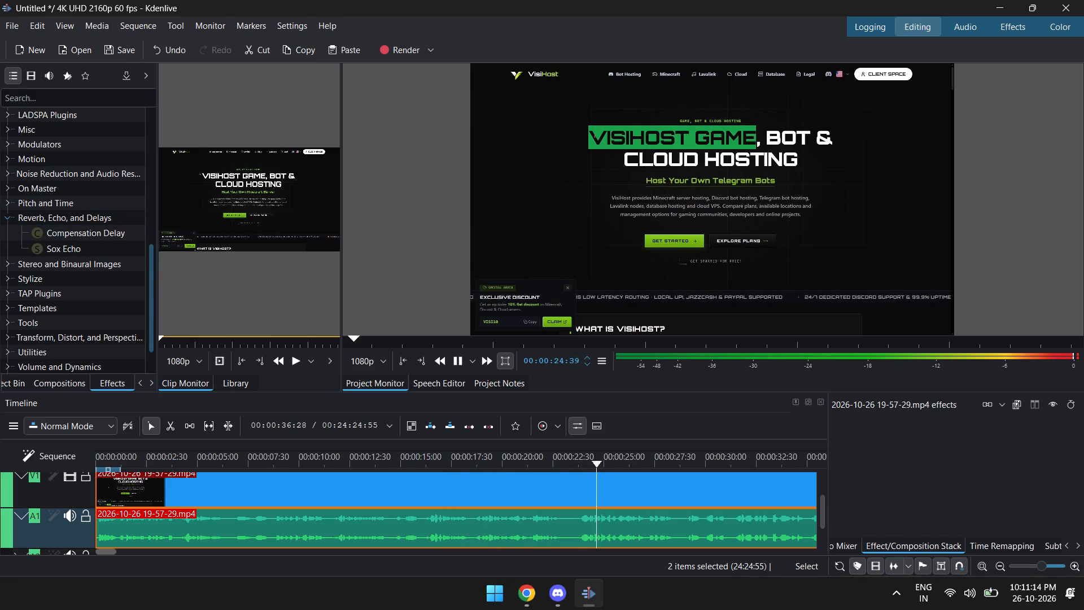
click(6, 213)
scroll(6, 236, down, 1)
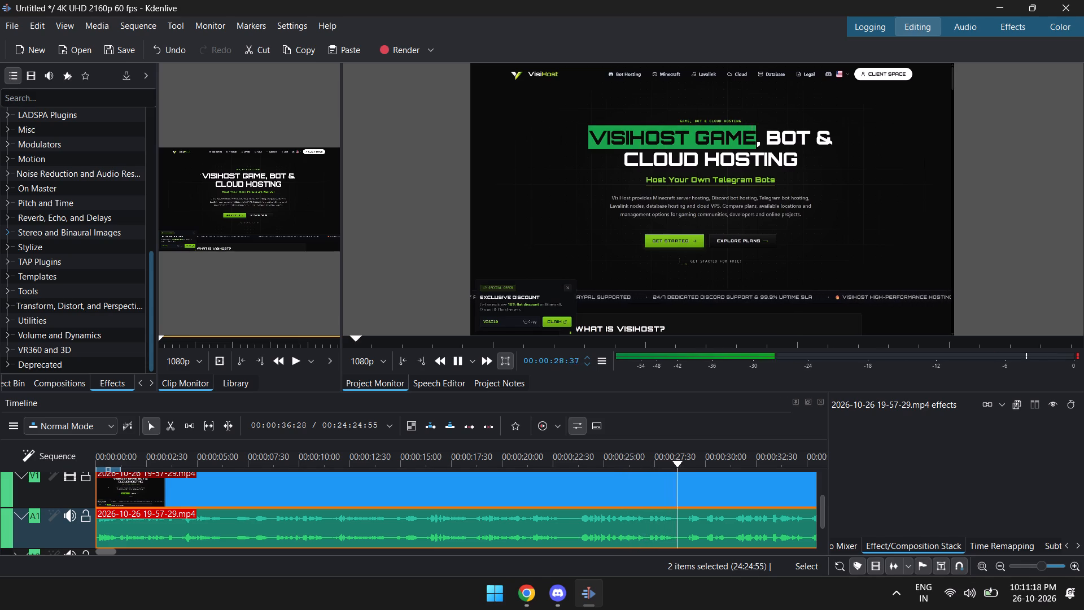
Return the playhead to the timeline start and replay the recording, skipping ahead several seconds, to find where to cut.
key(ctrl+Left)
key(ctrl+Left)
key(ctrl+Left)
key(ctrl+Left)
key(ctrl+Left)
key(ctrl+Left)
key(ctrl+Left)
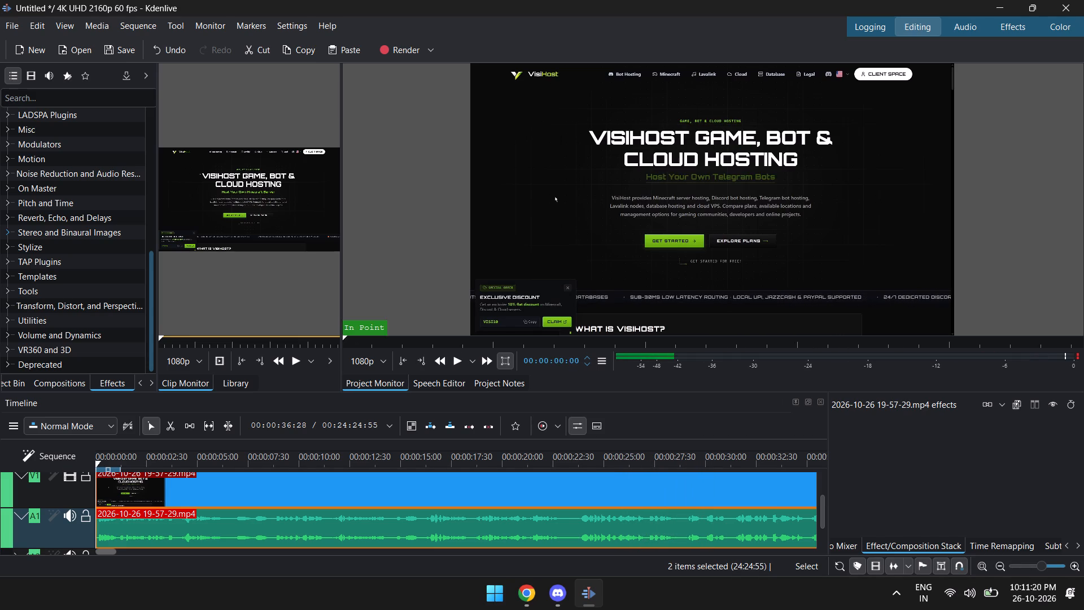
key(space)
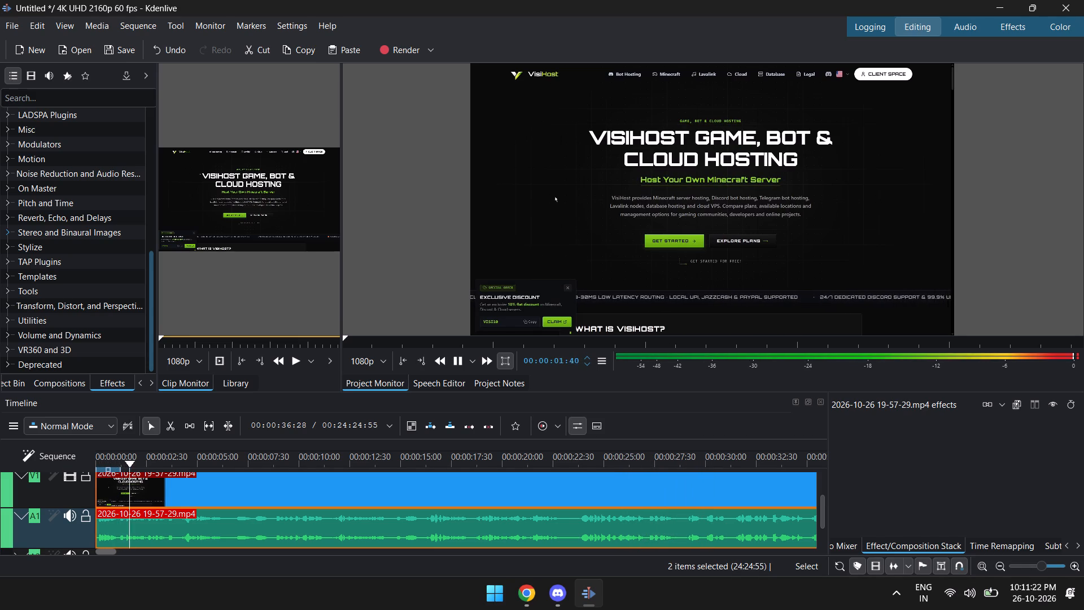
key(shift+Right)
key(shift+Right)
key(shift+Right)
key(shift+Right)
key(shift+Right)
key(shift+Right)
key(space)
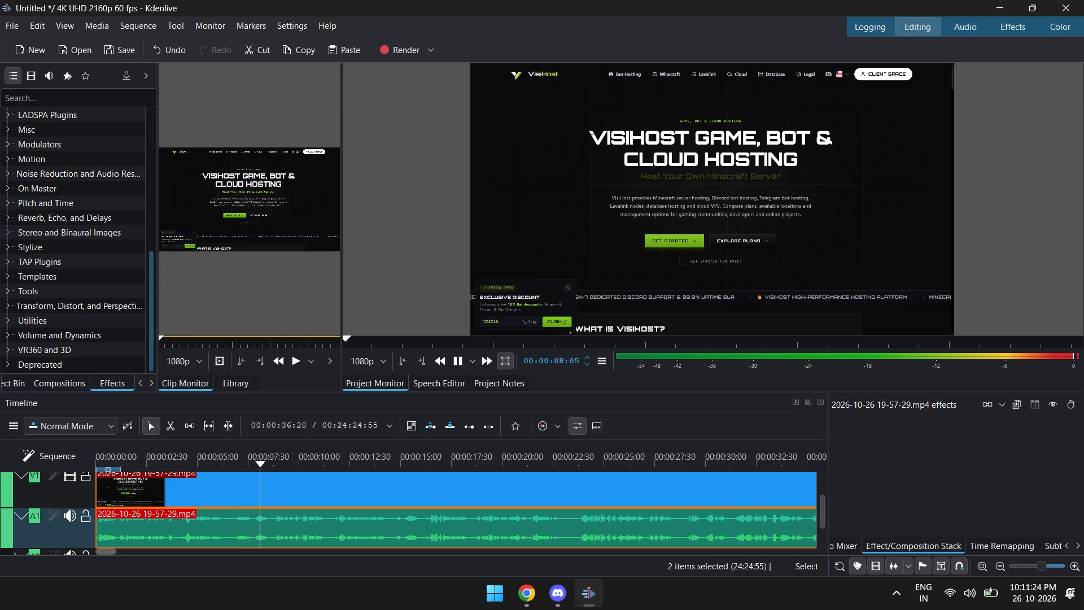
scroll(6, 236, up, 6)
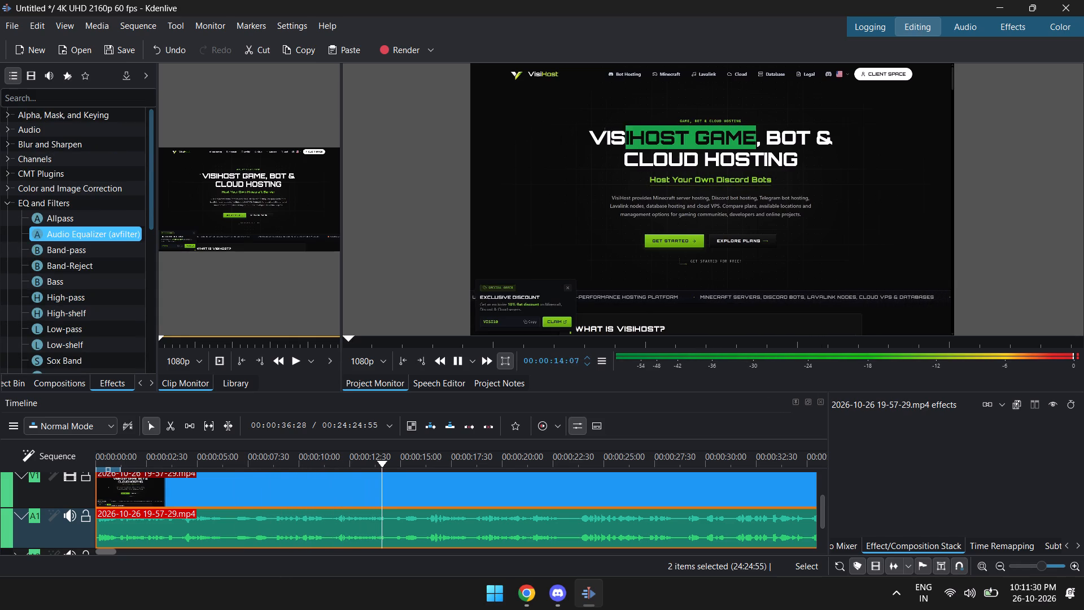
Step back to about 00:00:13:45 and split the recording on V1 and A1 there with the Razor tool.
key(shift+Left)
key(shift+Left)
key(shift+Left)
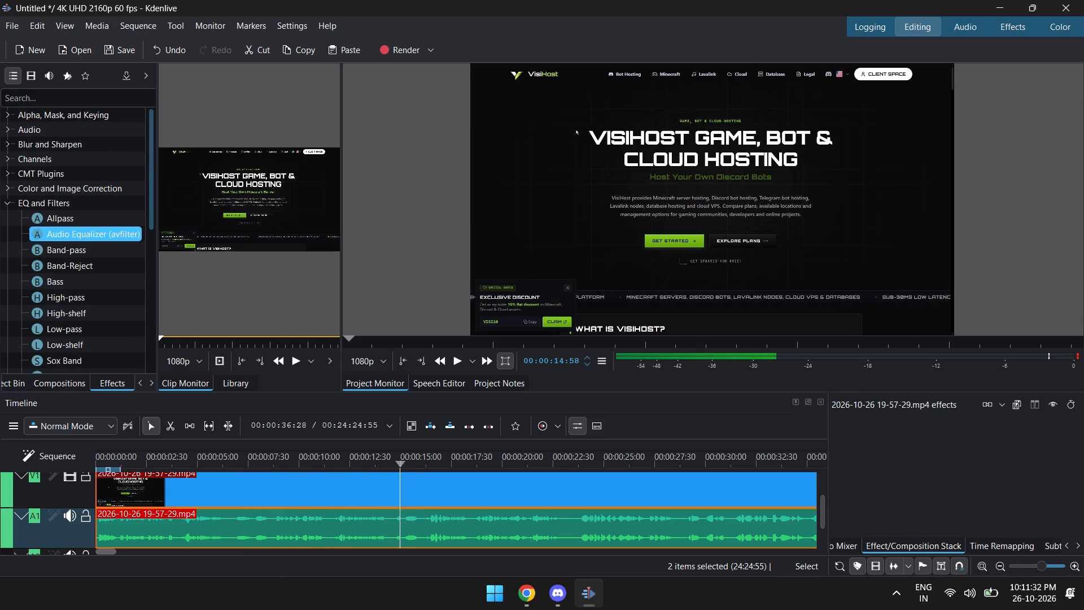
key(space)
key(space)
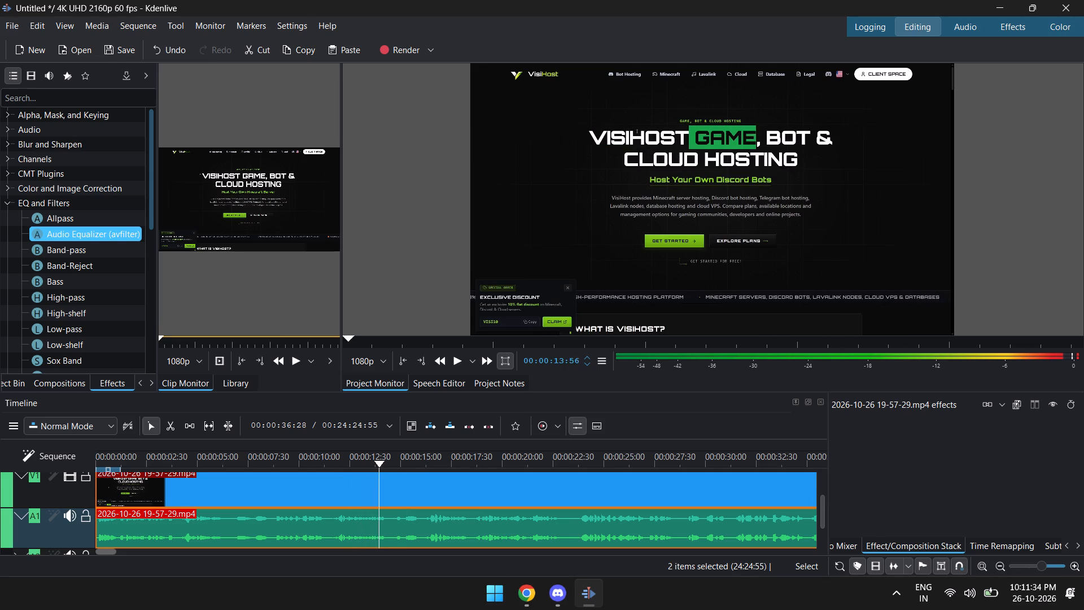
key(shift+Left)
key(space)
key(space)
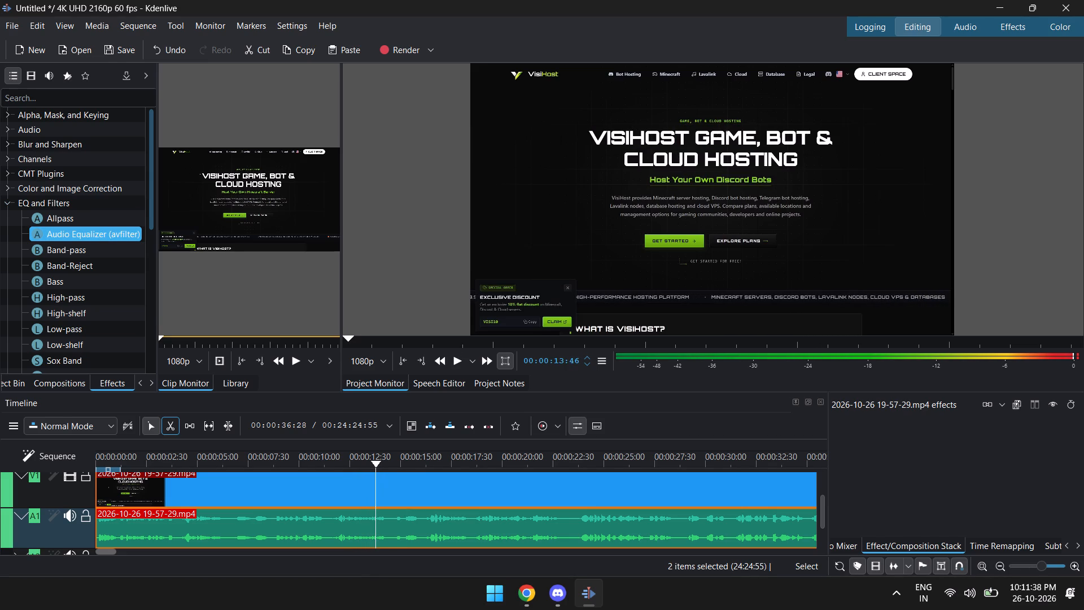
key(x)
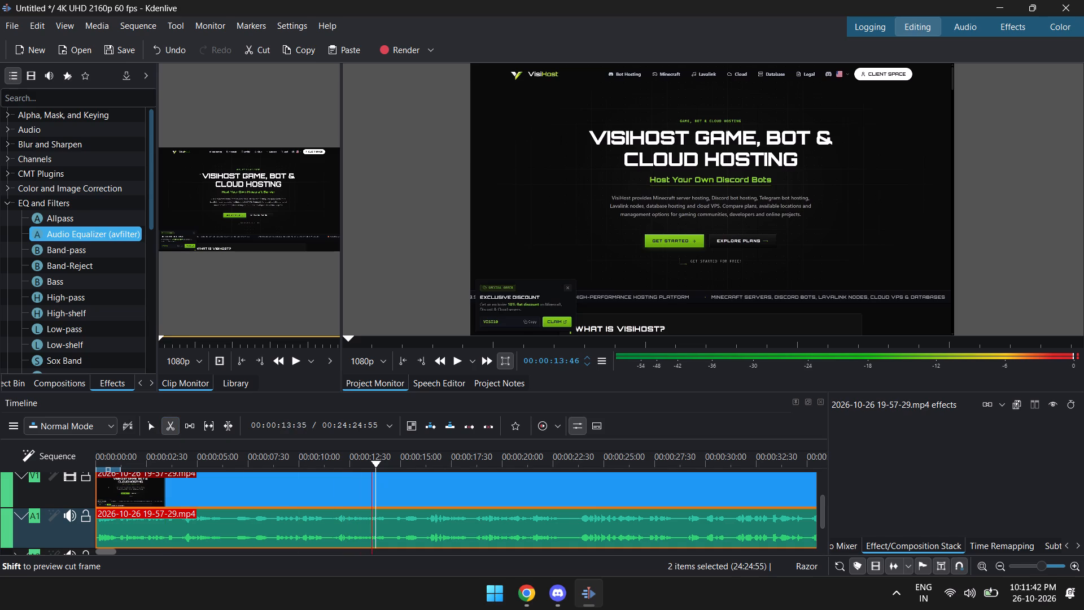
key(x)
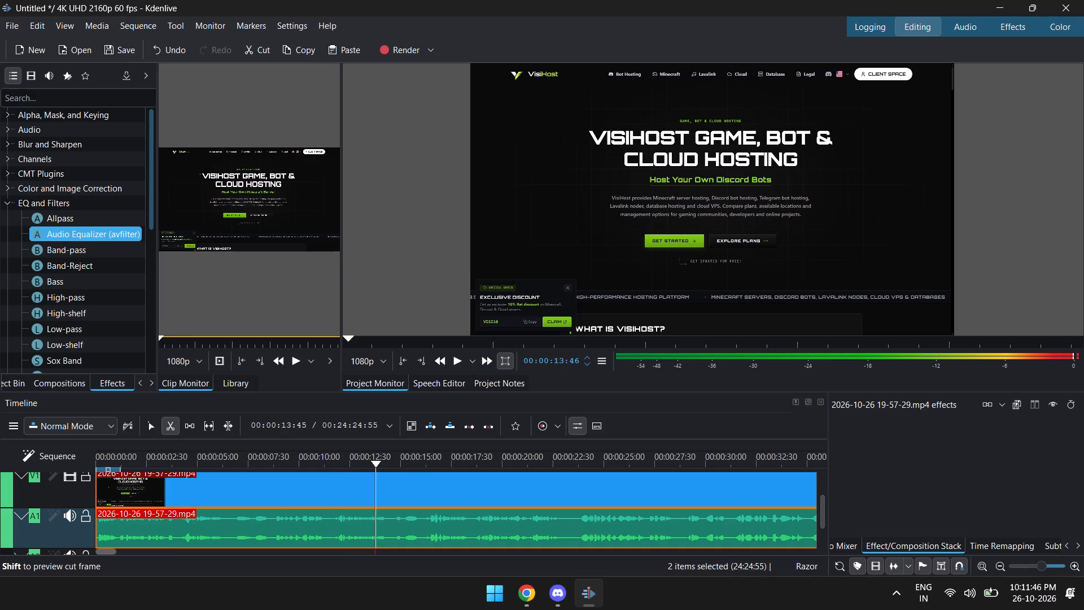
click(375, 508)
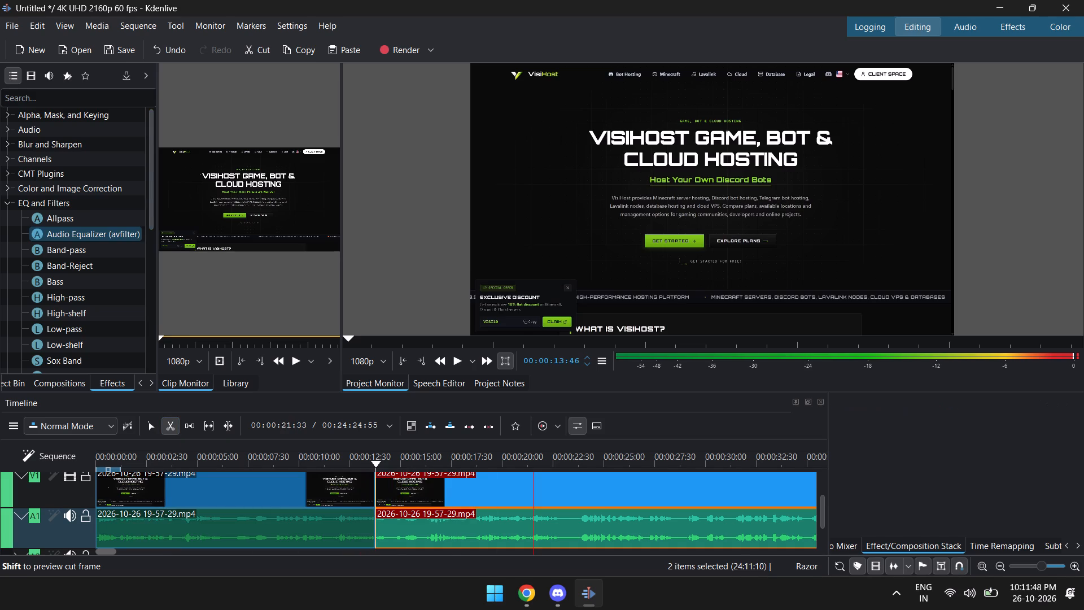
Play on from the cut and split the recording a second time at about 00:00:23:40, stopping playback there.
key(space)
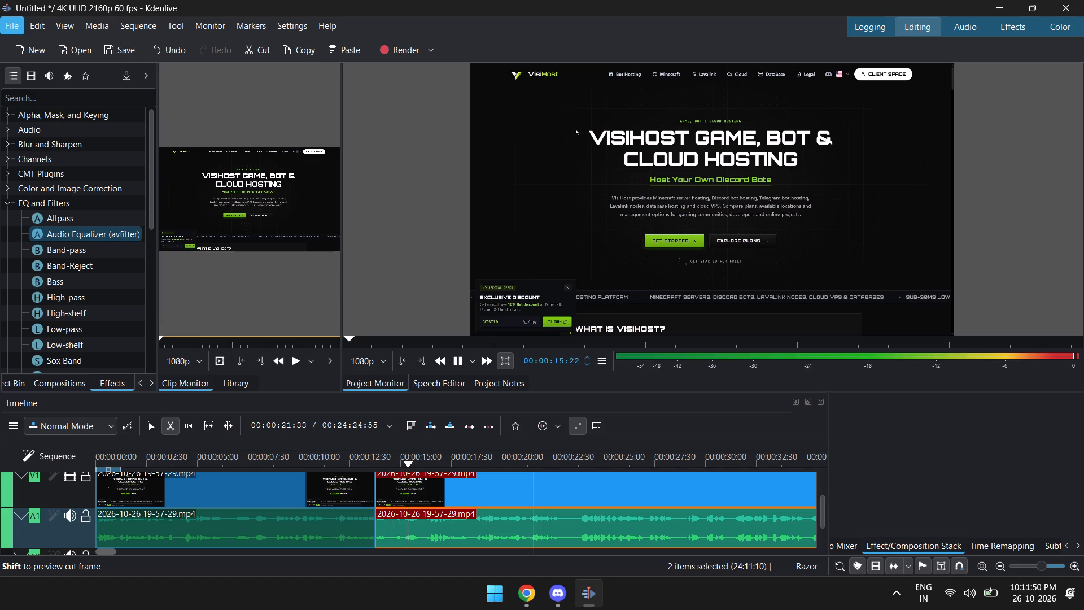
click(576, 494)
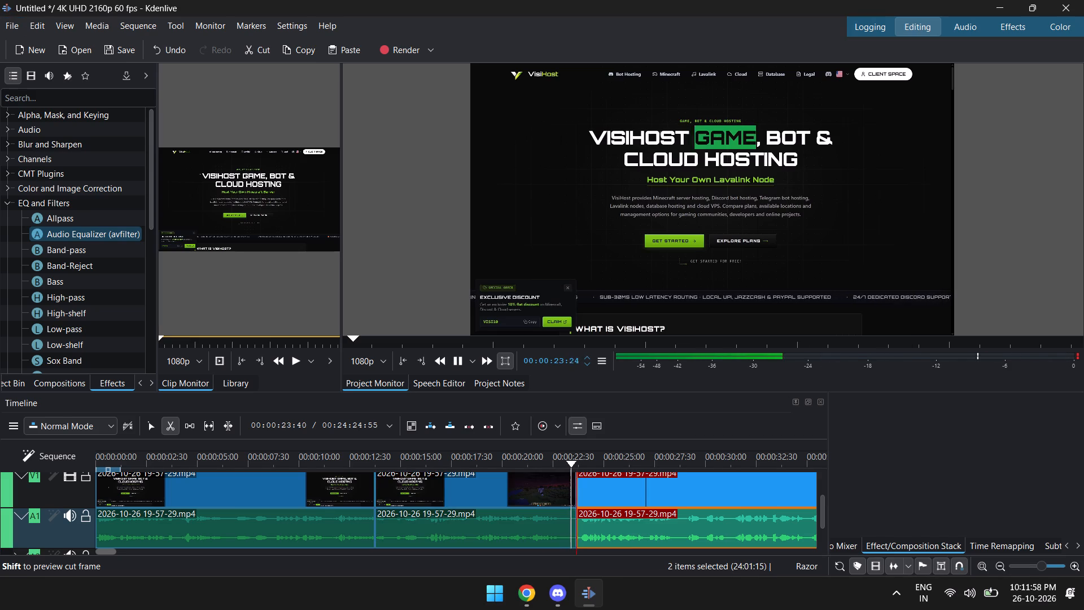
key(space)
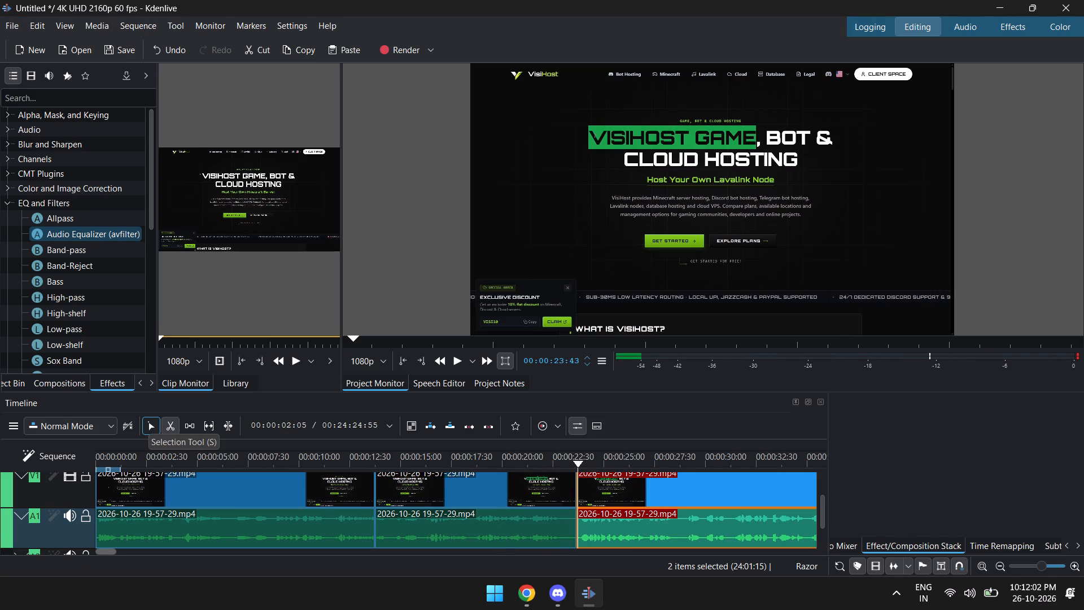
Delete the middle segment between the two cuts from V1 and A1 using the Selection tool.
key(s)
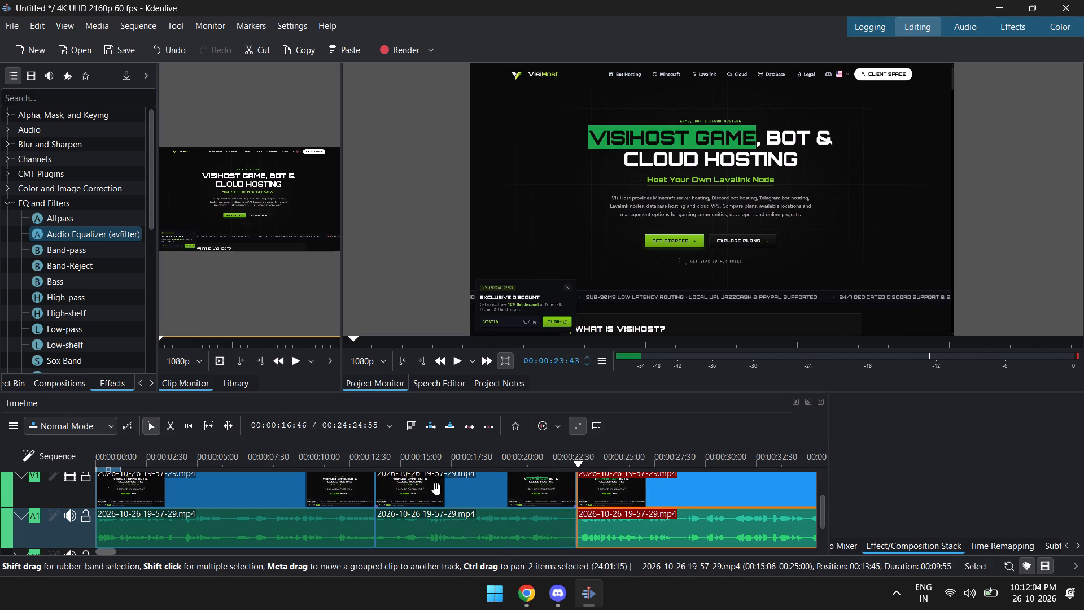
click(436, 489)
key(Delete)
click(436, 489)
key(Delete)
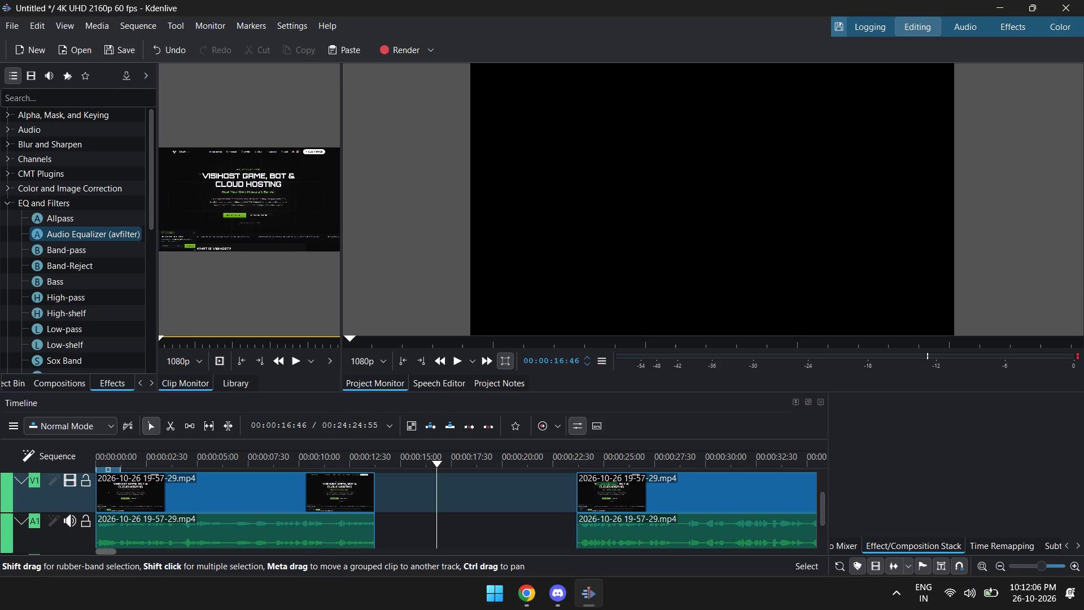
Move the remaining recording segment earlier to about 00:00:13:45 so it closes the gap after the first segment.
double_click(393, 491)
drag(636, 507, 453, 512)
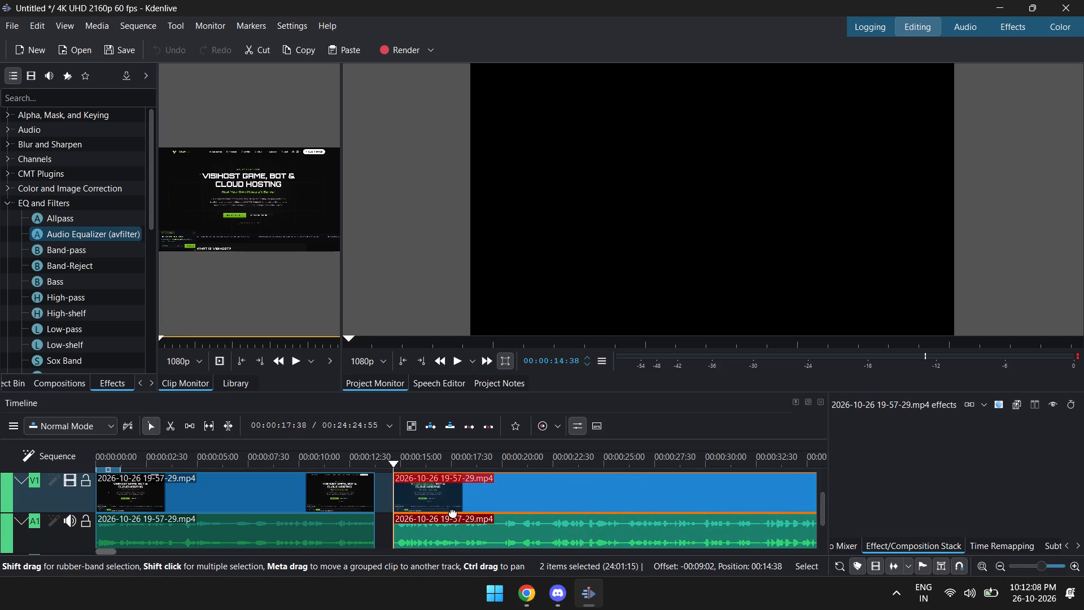
drag(453, 512, 430, 511)
Play the timeline across the new join to check the cut, and collapse the EQ and Filters effect category.
key(shift+Left)
key(shift+Left)
key(space)
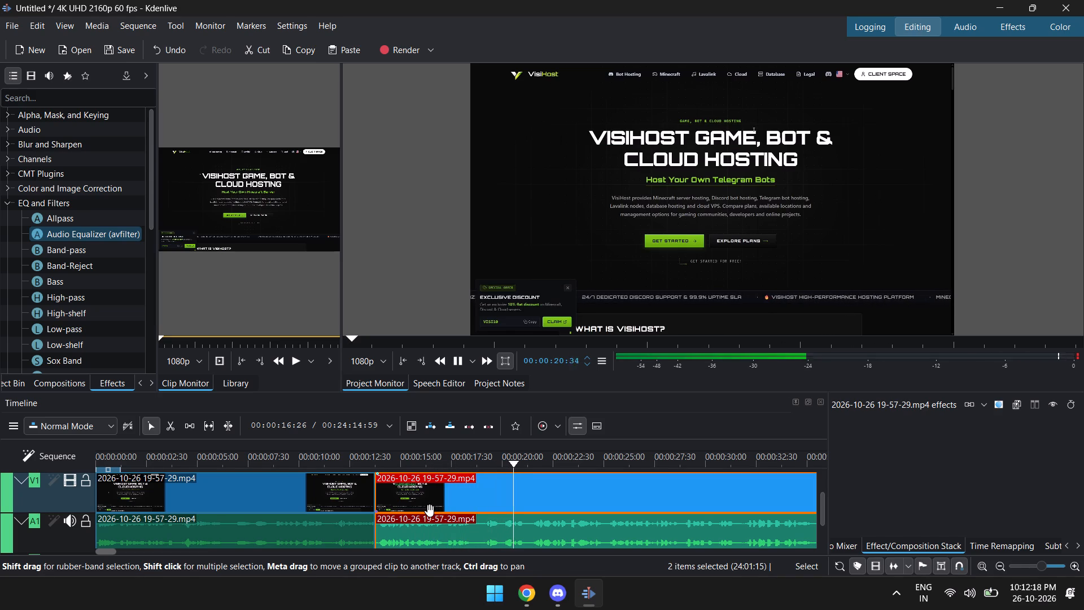
click(11, 202)
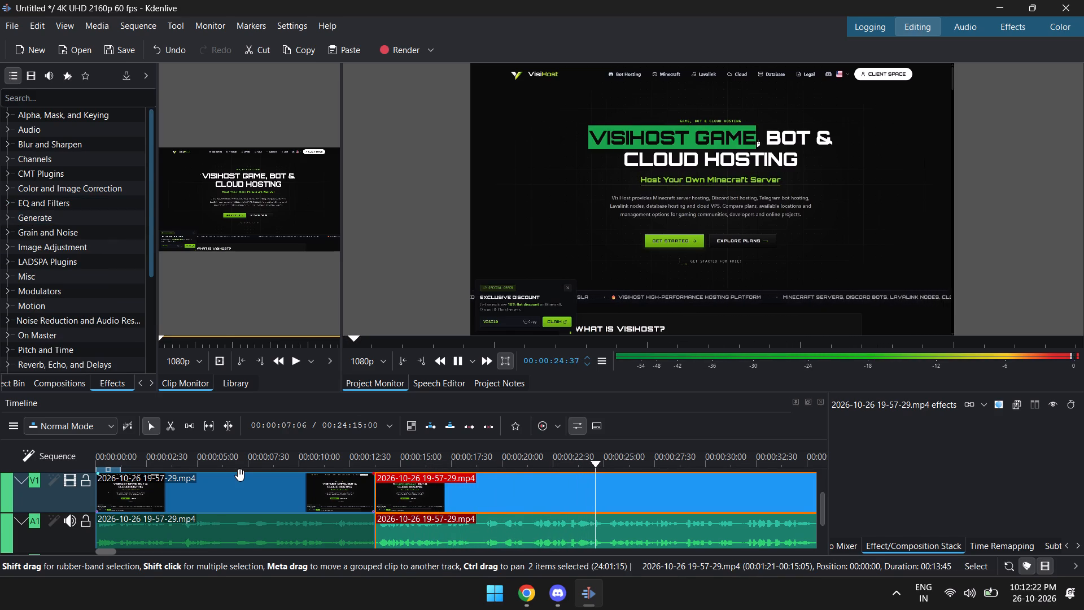
key(space)
Switch to Chrome and search Google in a new tab for "best lavalink hosting".
key(alt+Tab)
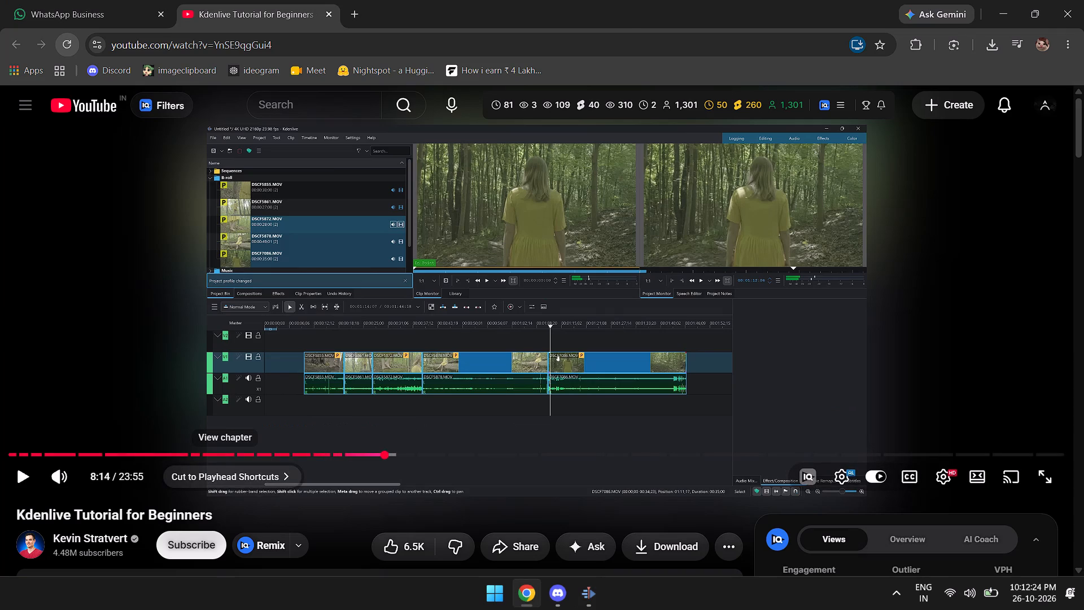
key(ctrl+t)
text(best)
key(space)
text(lavav)
key(space)
key(BackSpace)
key(Down)
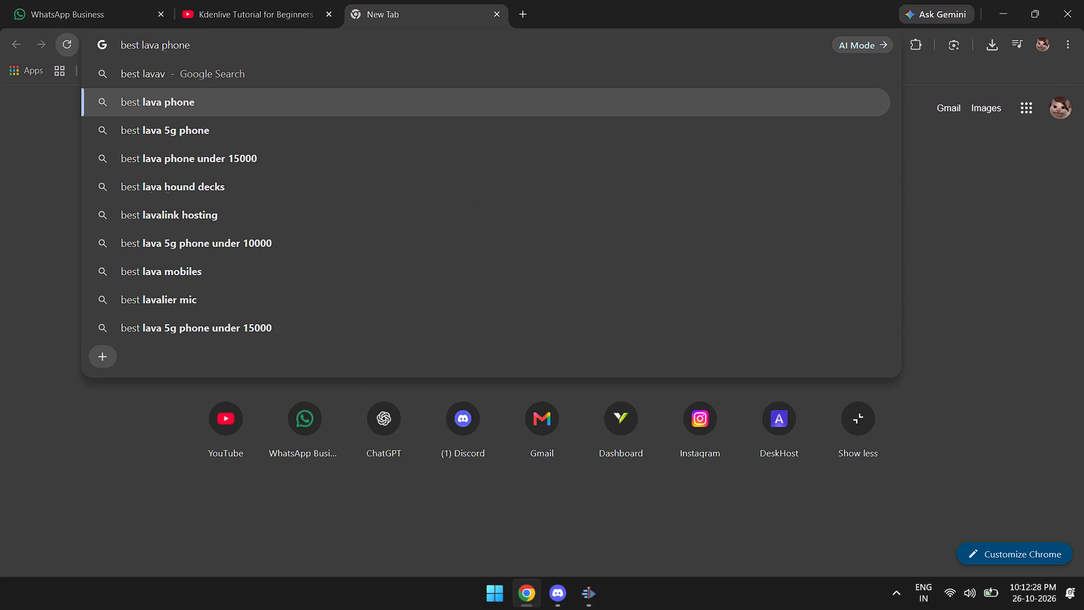
key(ctrl+BackSpace)
key(BackSpace)
key(Down)
key(Return)
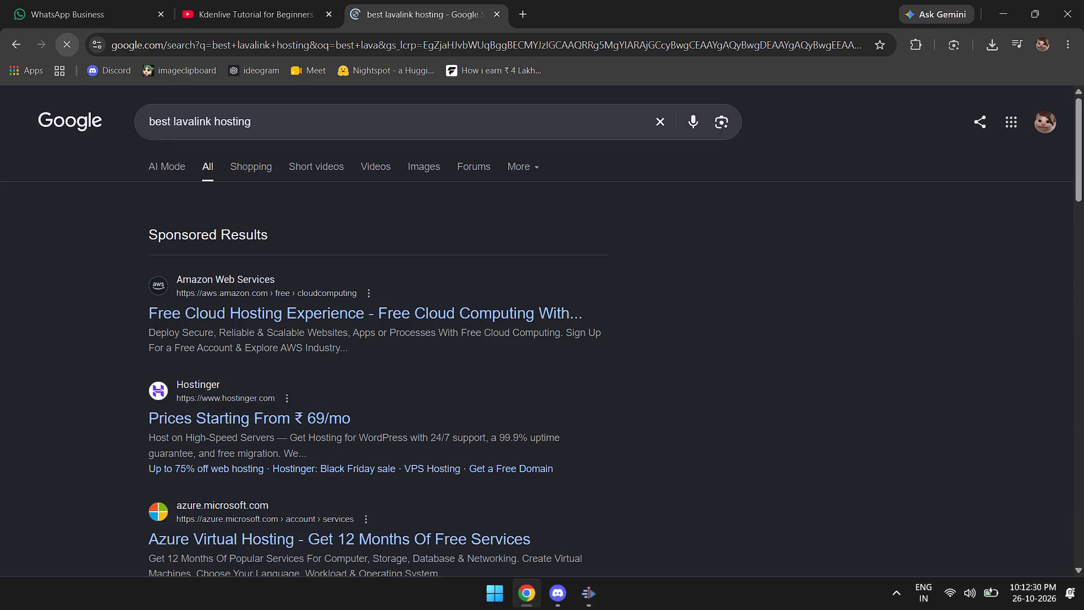
Capture a snip of the Google search bar with the visihost.in, HeavenCloud and nexcloud.in results below it.
scroll(30, 417, down, 6)
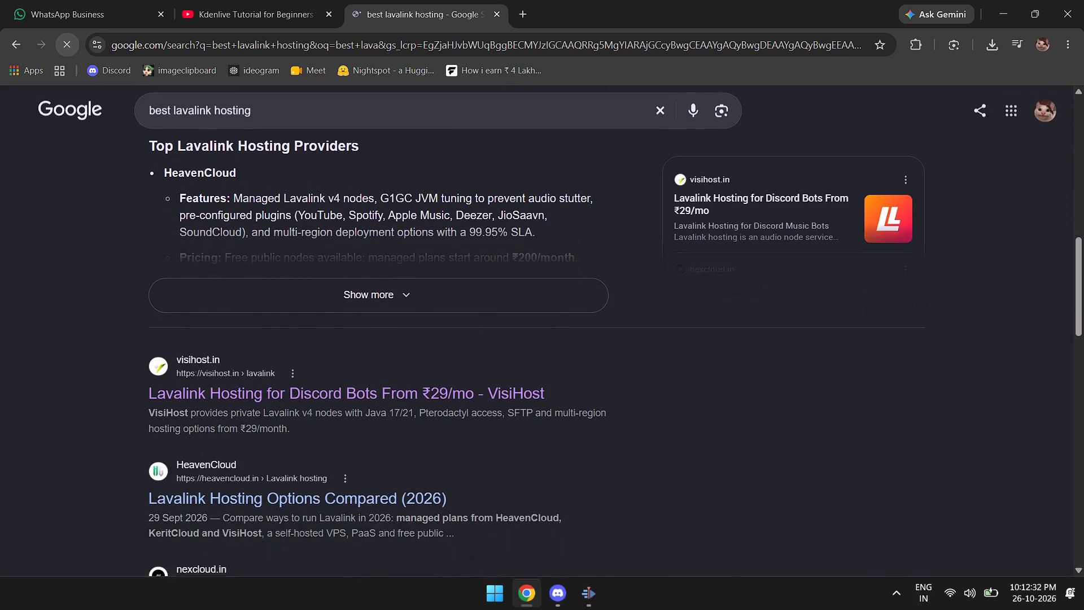
scroll(30, 417, down, 1)
scroll(30, 417, up, 3)
scroll(24, 379, down, 1)
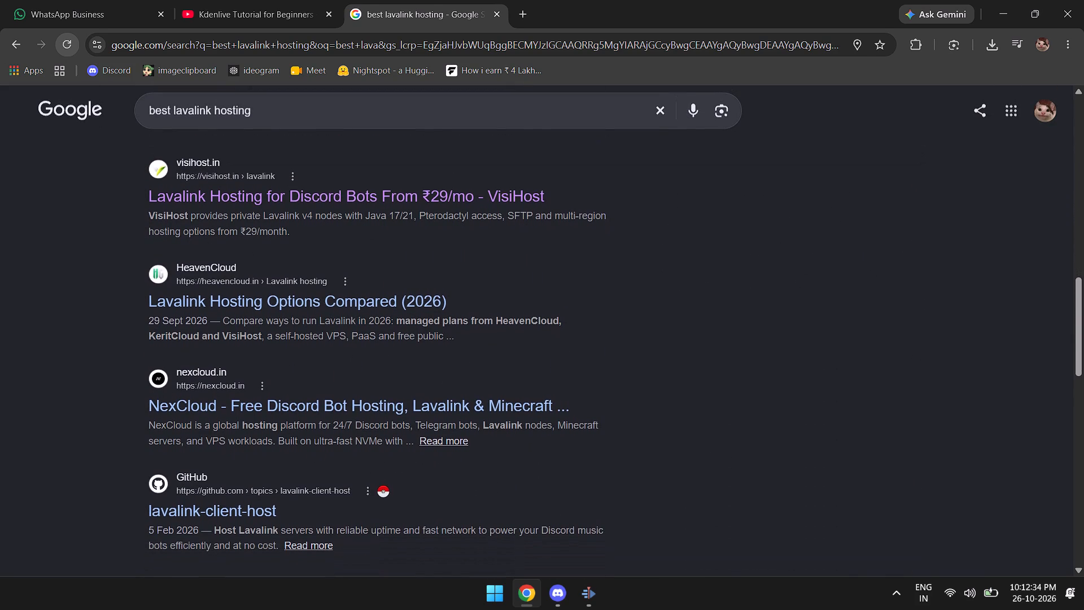
scroll(24, 379, down, 2)
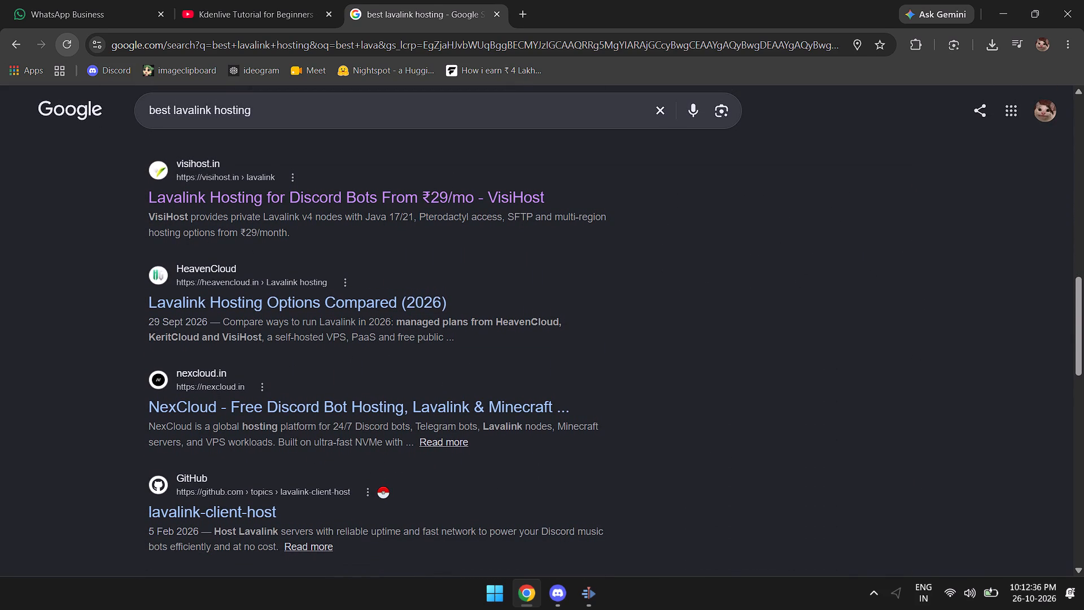
key(shift+super+s)
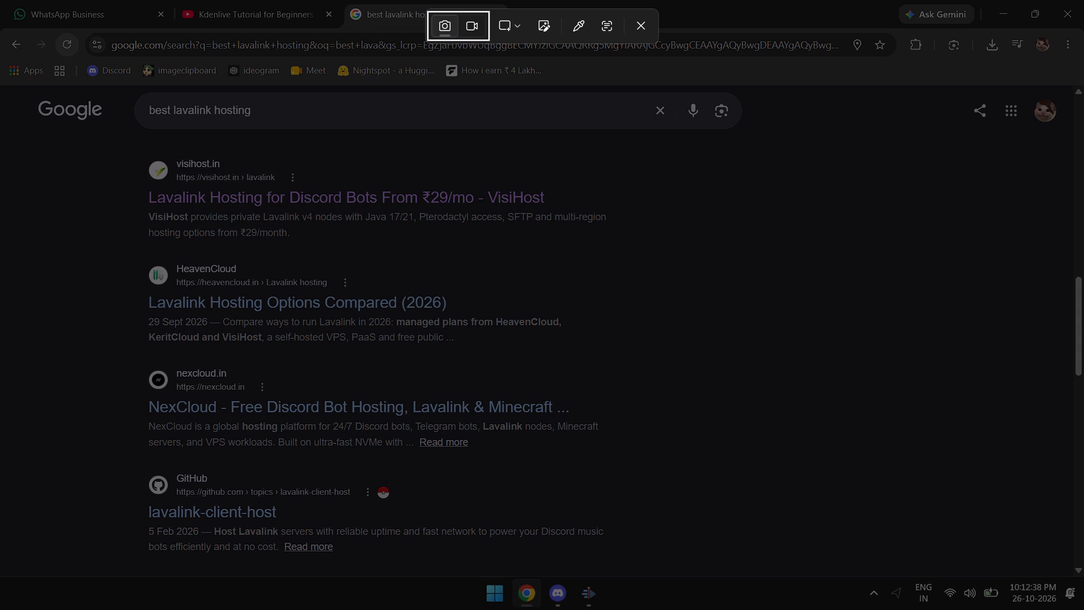
drag(33, 88, 748, 319)
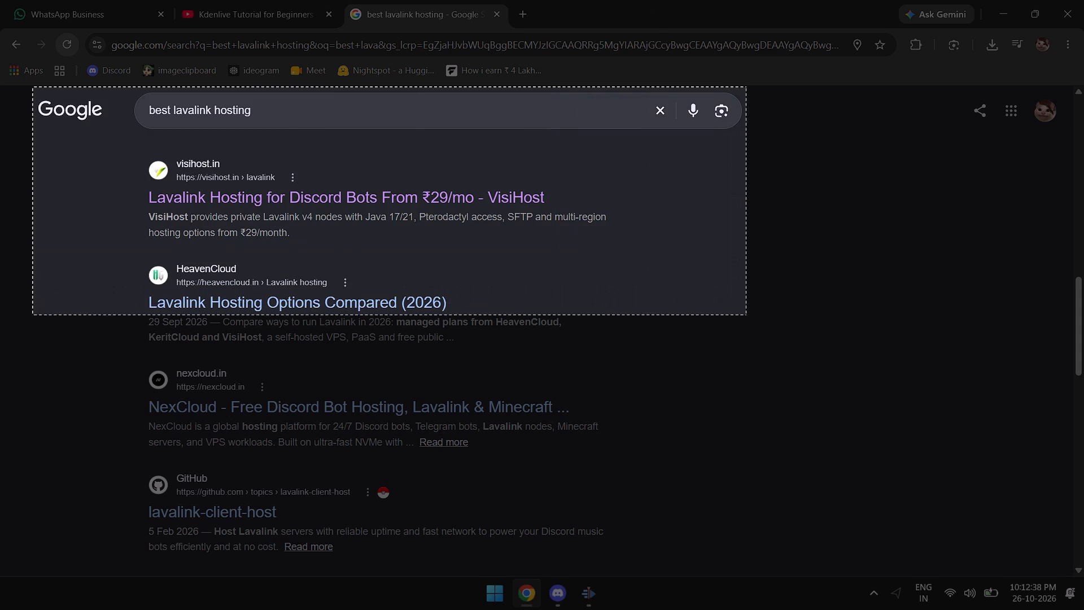
drag(748, 319, 719, 469)
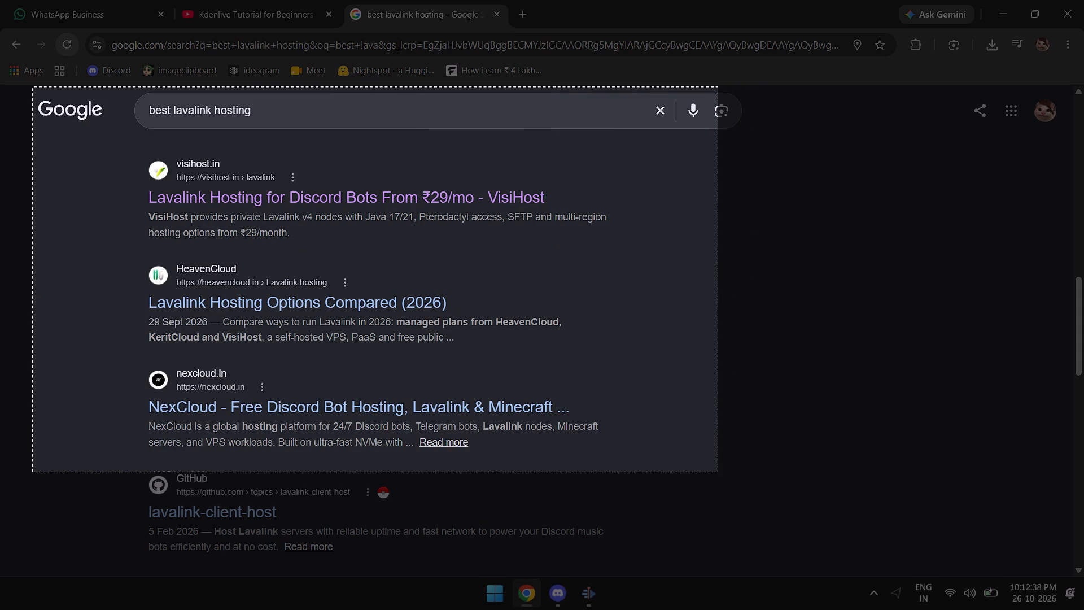
drag(719, 469, 747, 472)
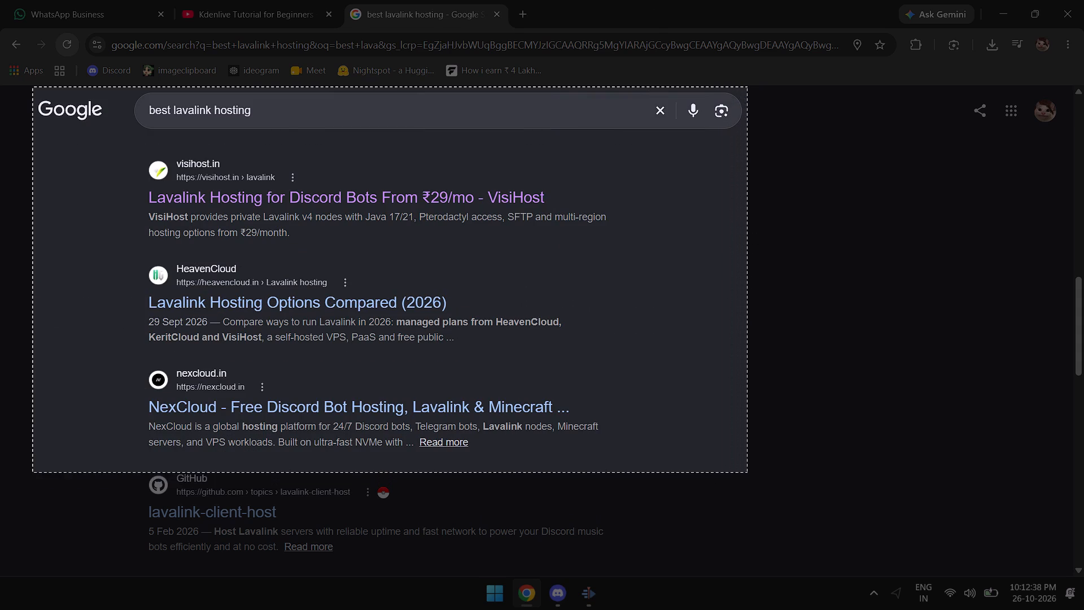
drag(747, 472, 745, 464)
Switch back to Kdenlive and bring up the project bin.
key(alt+Tab)
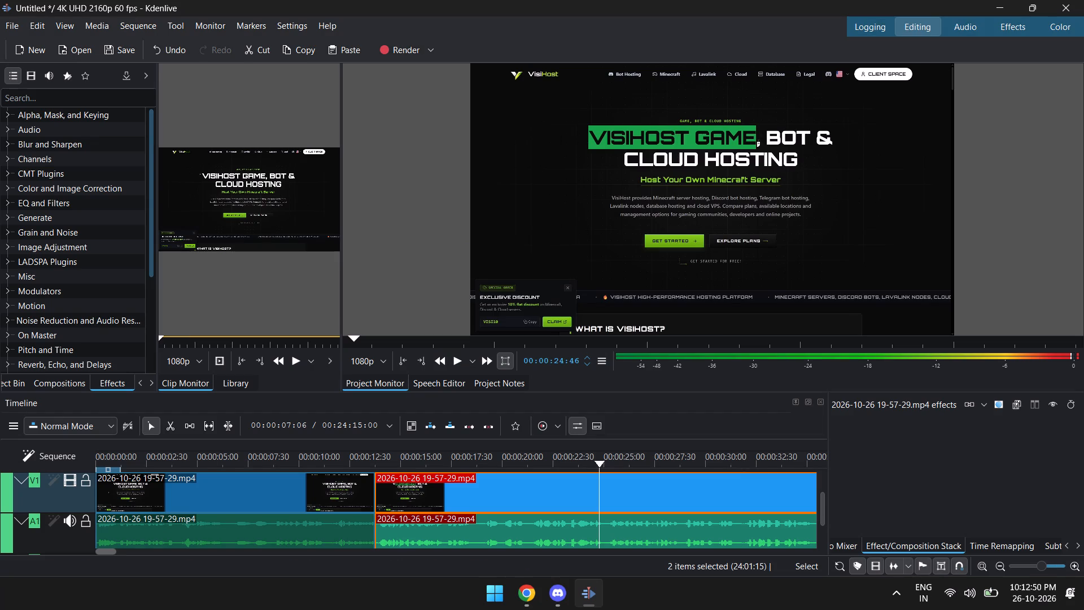
click(16, 386)
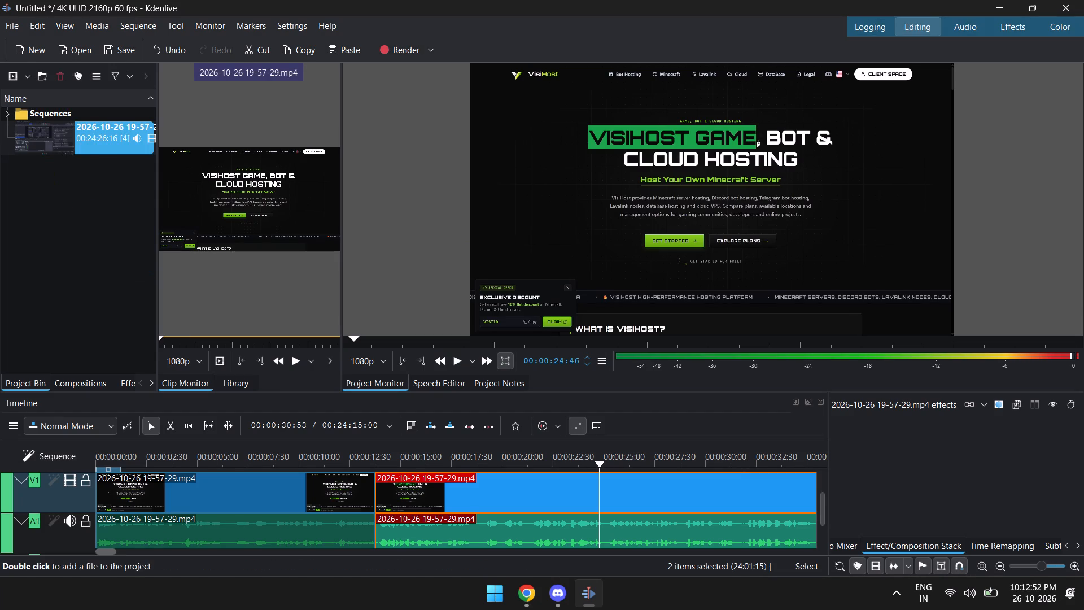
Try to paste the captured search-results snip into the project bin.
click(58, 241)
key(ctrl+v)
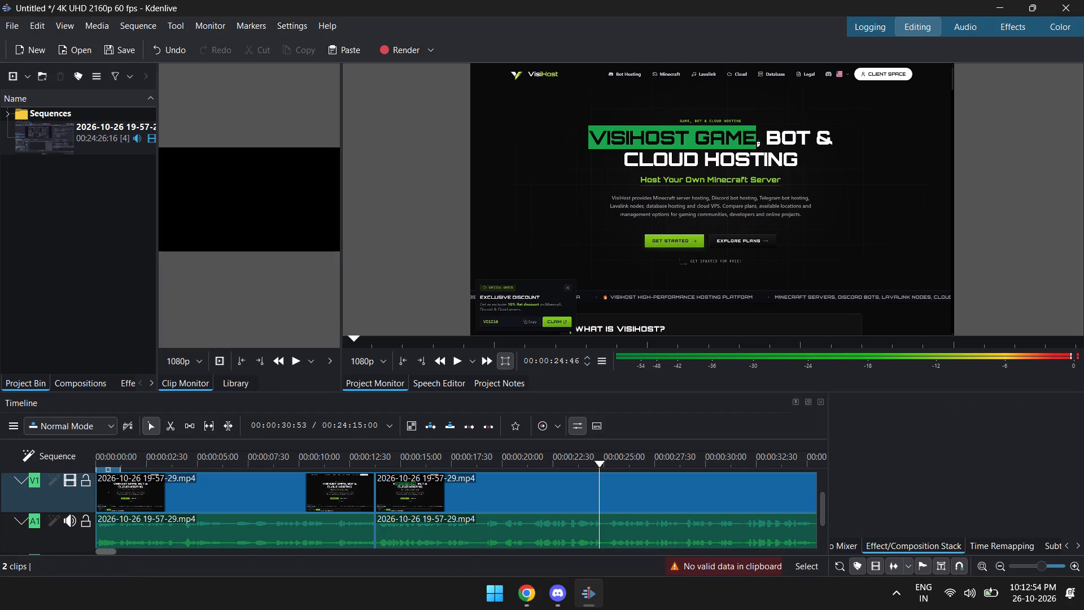
Start adding a clip to the project bin and browse to the Screenshots folder inside Pictures.
double_click(45, 294)
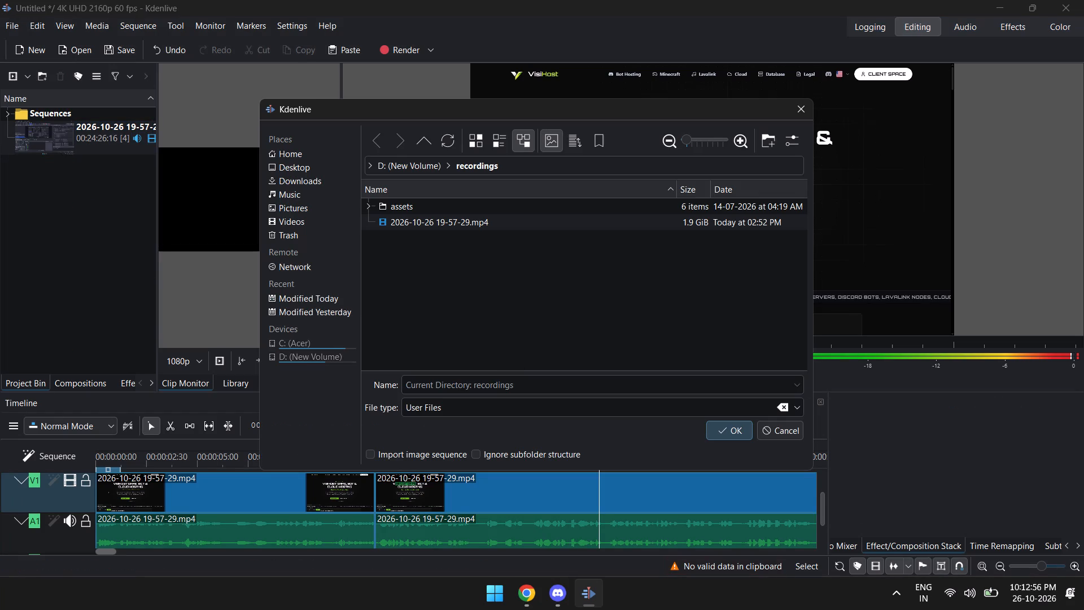
click(281, 168)
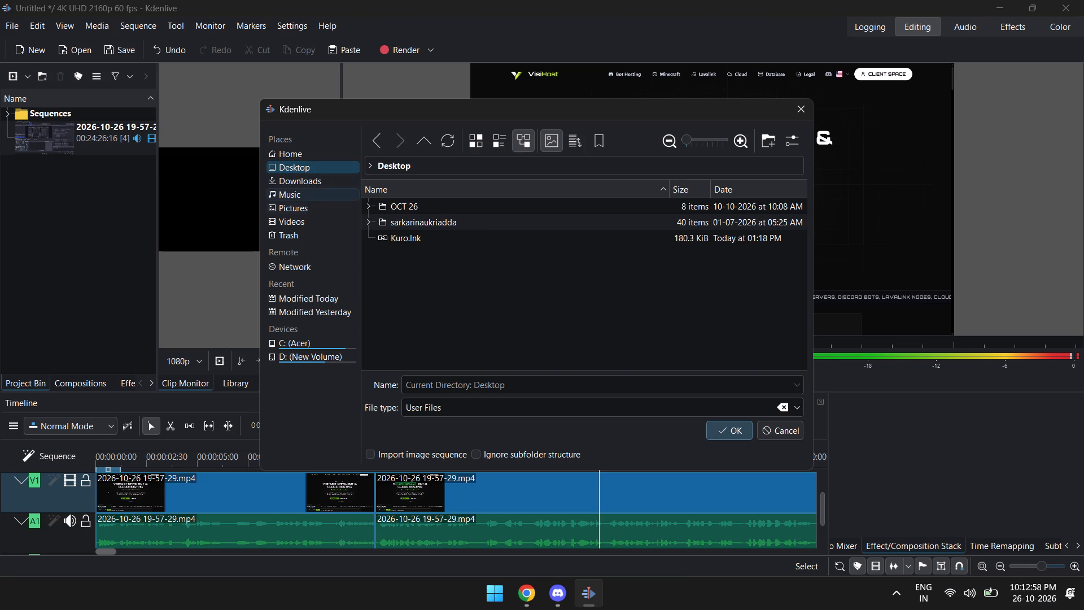
click(300, 205)
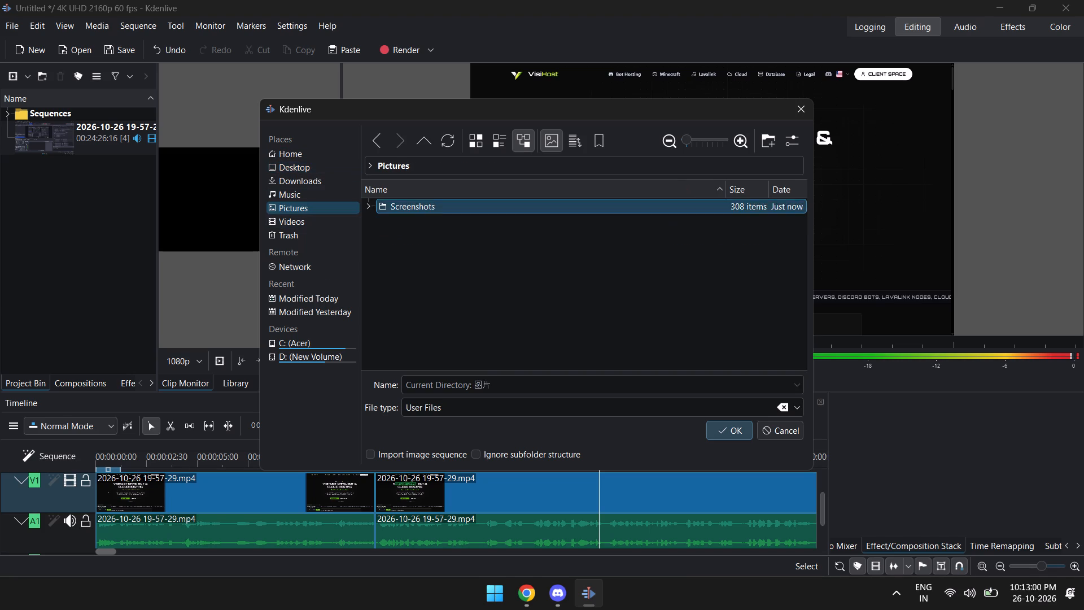
double_click(407, 209)
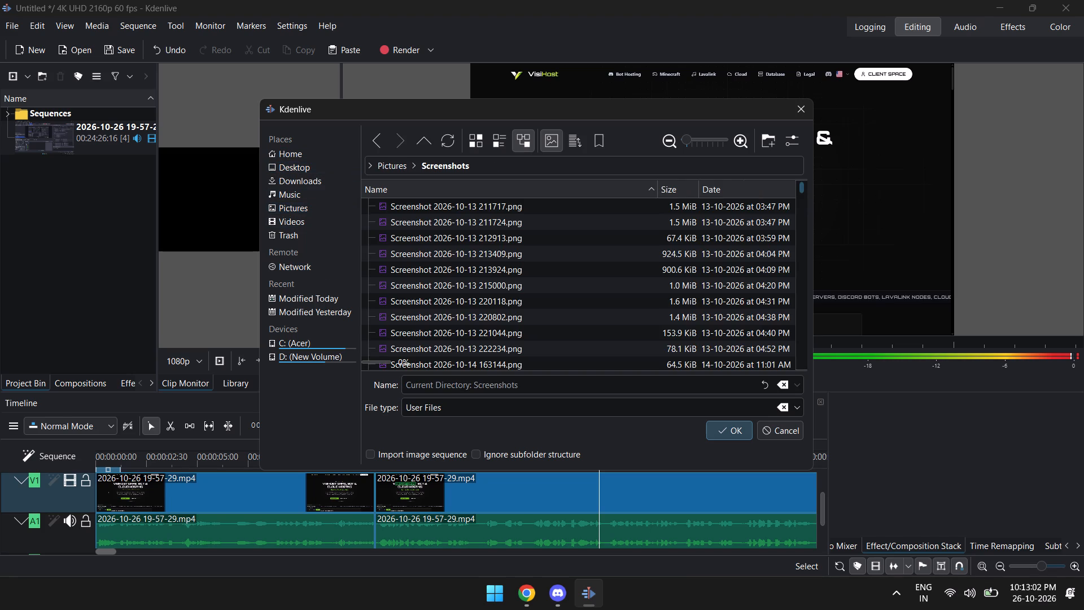
Enlarge the file previews, find the newest Lavalink search image, Screenshot 2026-10-26 221249.png, and import it into the bin.
scroll(537, 302, down, 20)
scroll(537, 302, down, 20)
scroll(537, 302, down, 20)
scroll(537, 302, up, 8)
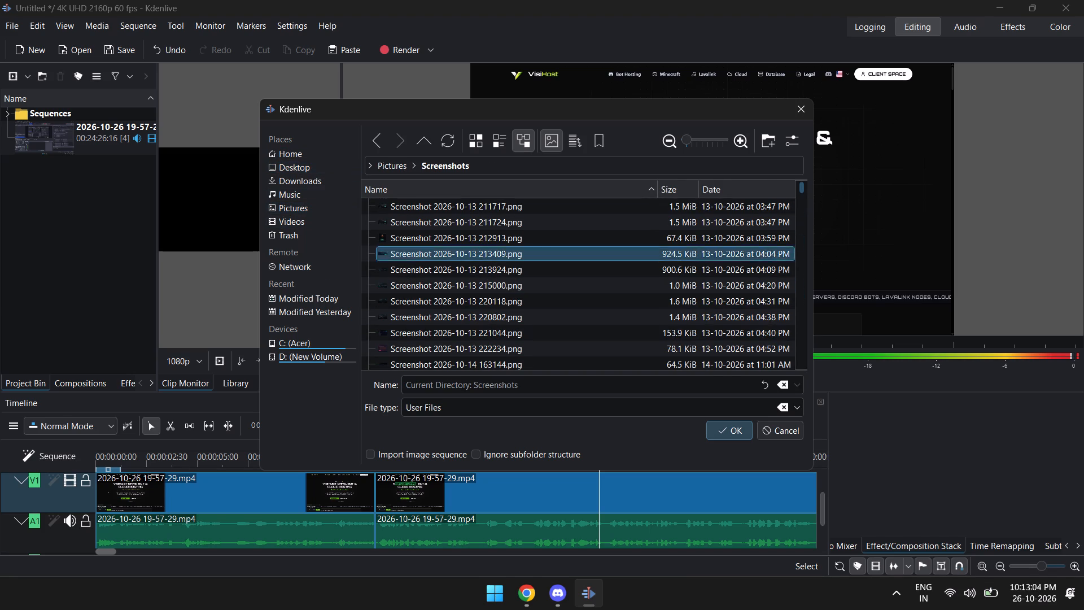
ctrl+scroll(431, 211, up, 10)
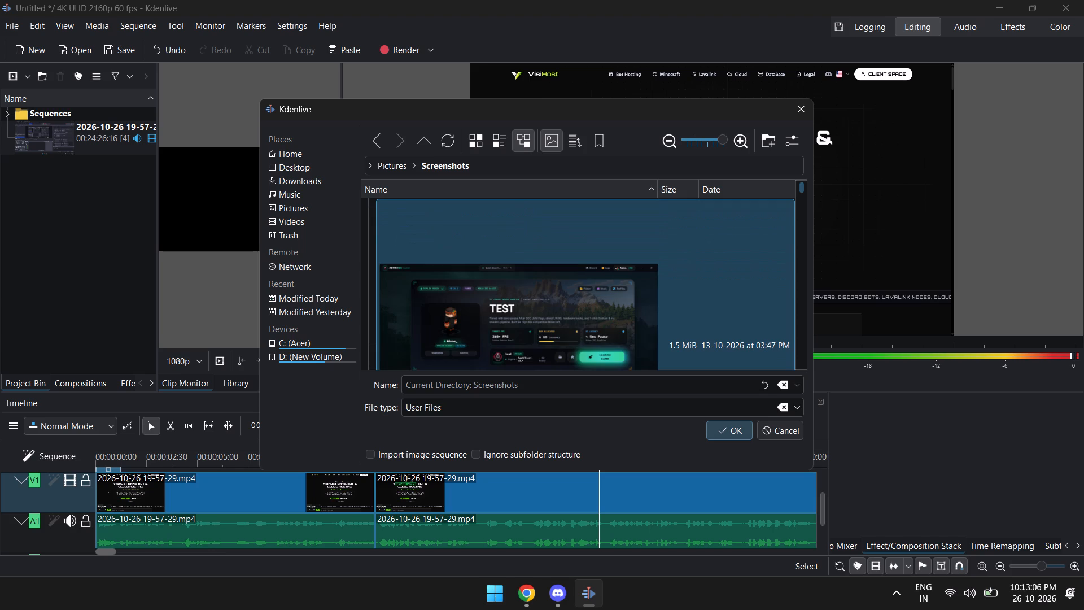
scroll(431, 211, down, 20)
scroll(431, 211, down, 20)
scroll(431, 211, down, 20)
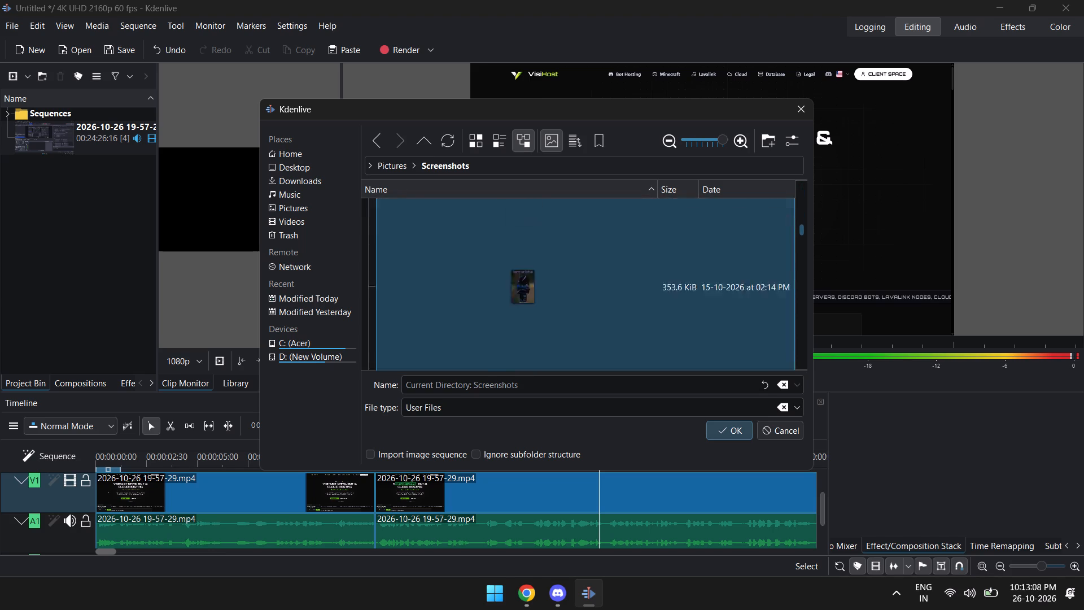
scroll(431, 211, down, 20)
scroll(431, 211, down, 6)
drag(799, 242, 803, 511)
drag(800, 238, 808, 314)
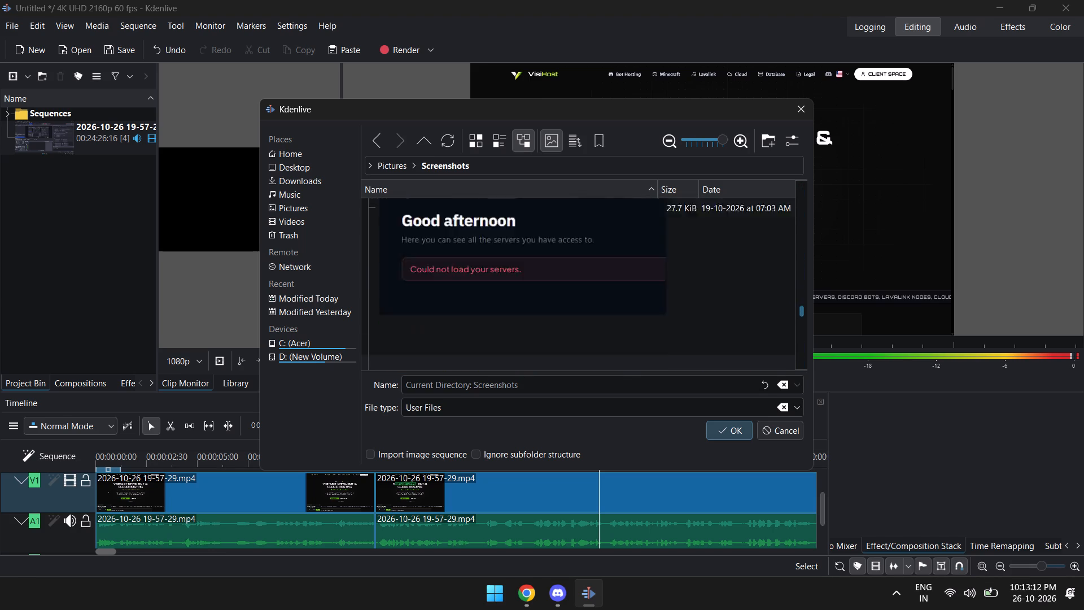
drag(808, 314, 805, 356)
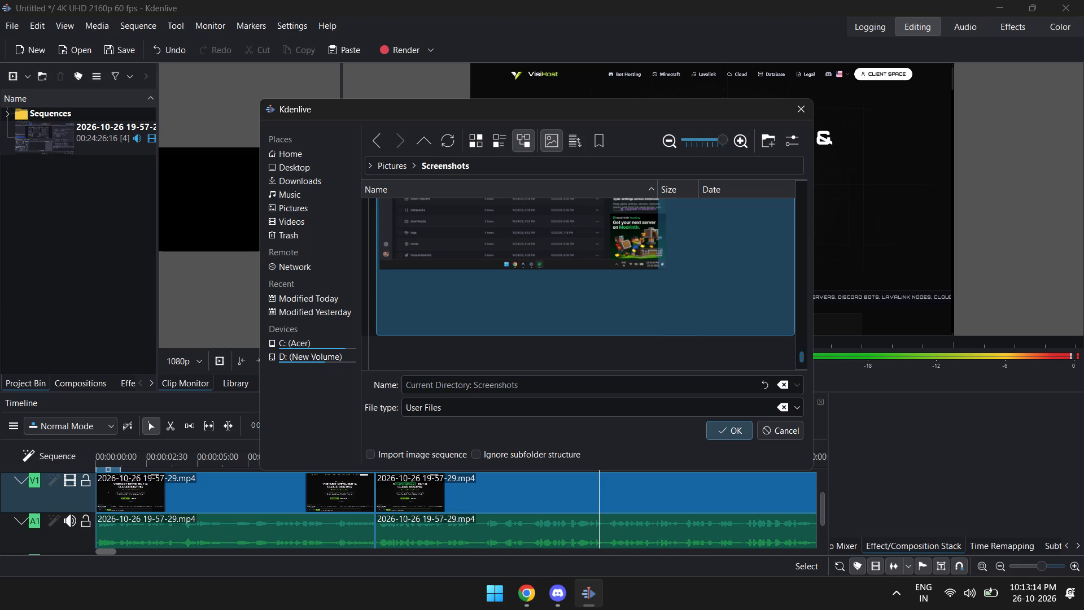
scroll(564, 252, down, 1)
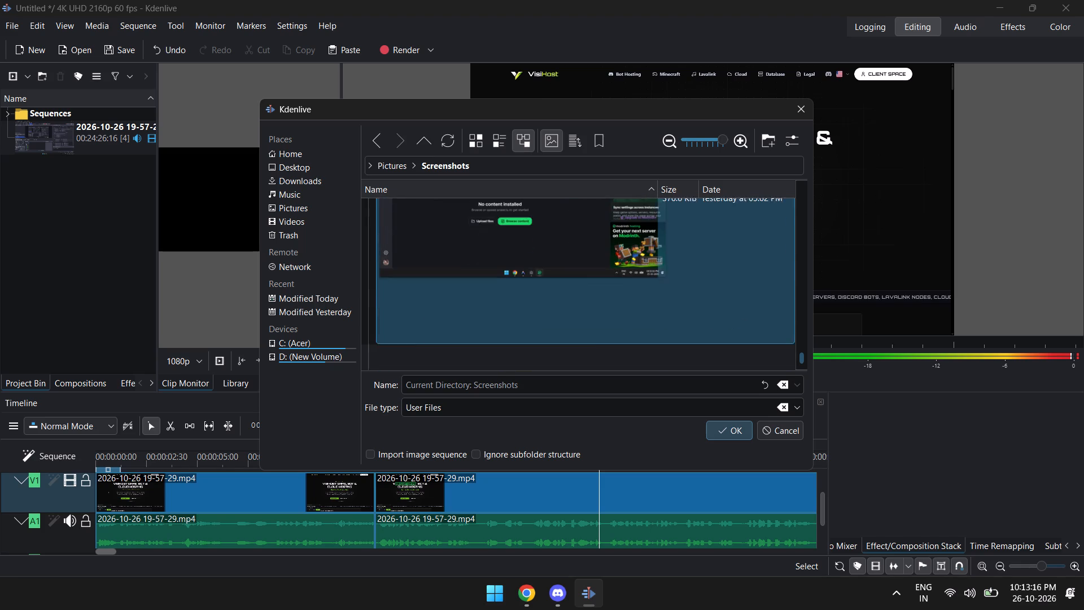
scroll(564, 252, down, 10)
scroll(564, 252, up, 1)
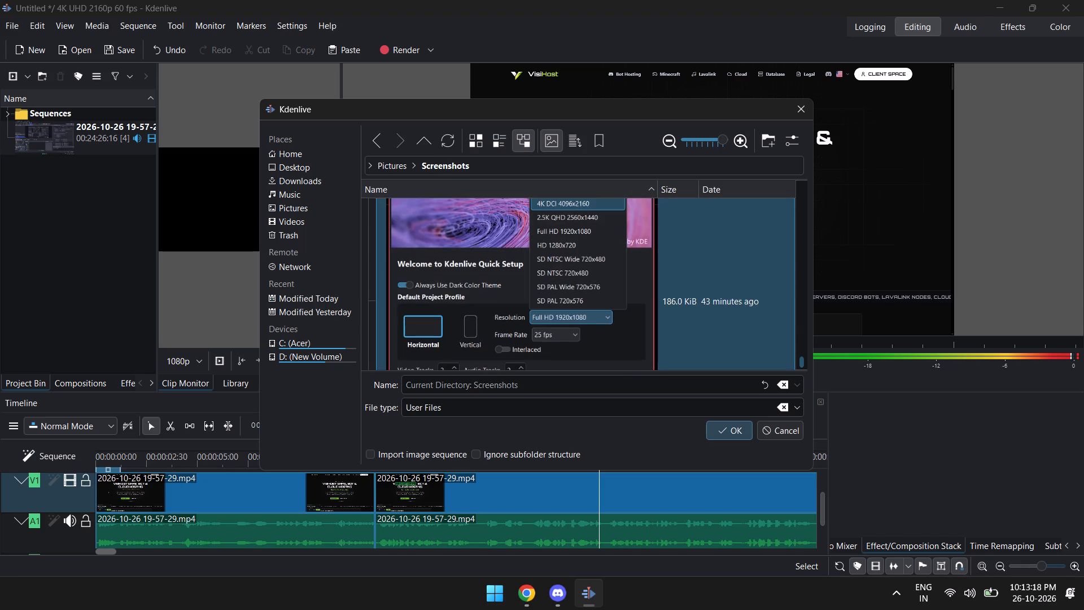
scroll(544, 271, down, 2)
click(500, 263)
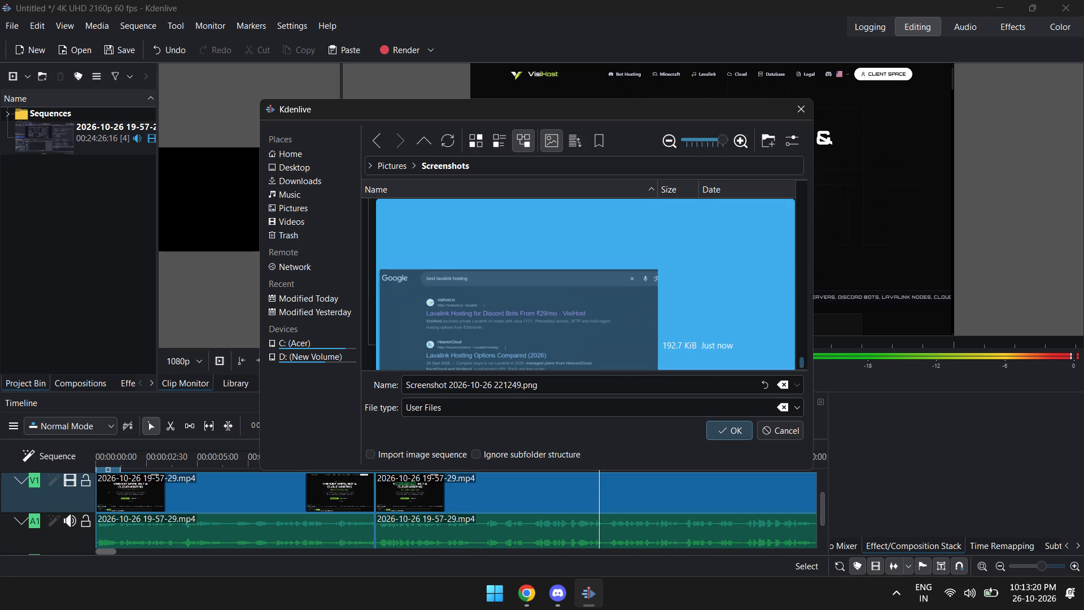
click(728, 430)
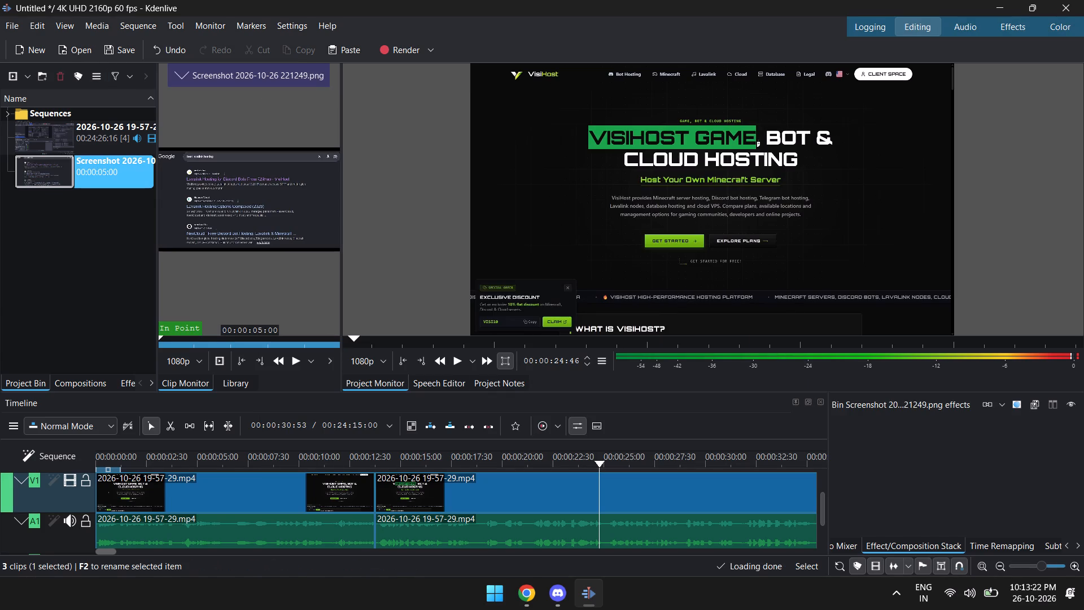
Place the Lavalink search screenshot on track V2 above the second recording segment, starting at about 00:00:21:05.
scroll(364, 523, up, 1)
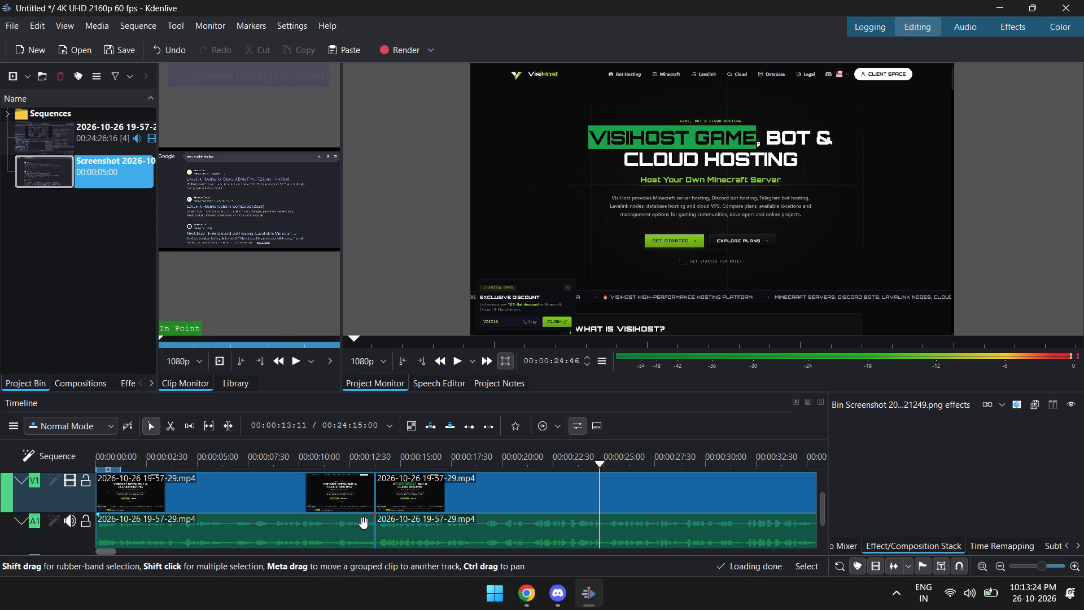
scroll(364, 523, up, 1)
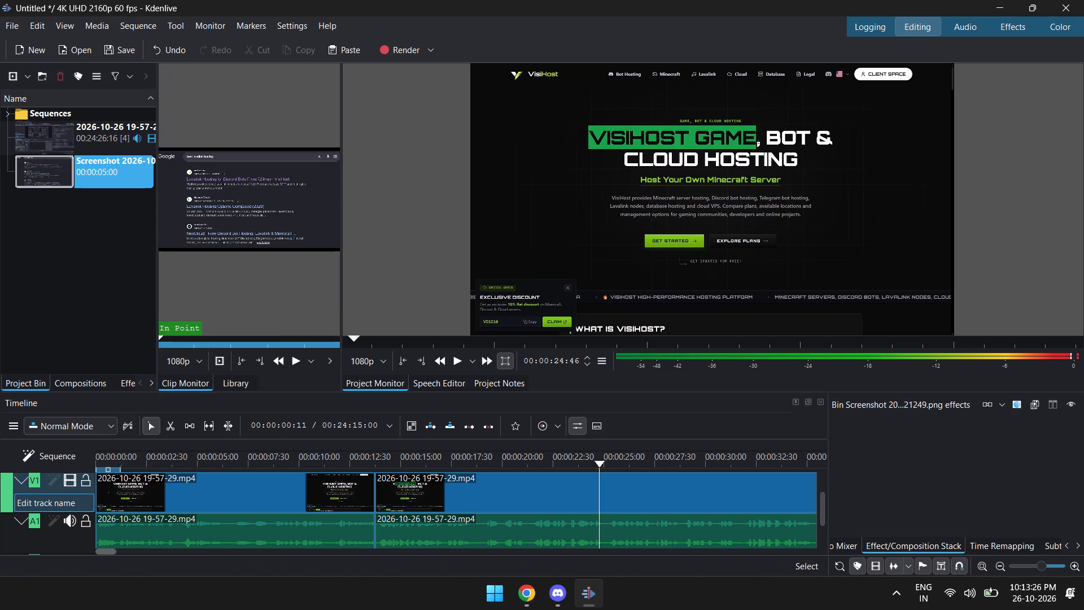
scroll(64, 498, up, 1)
drag(59, 171, 457, 454)
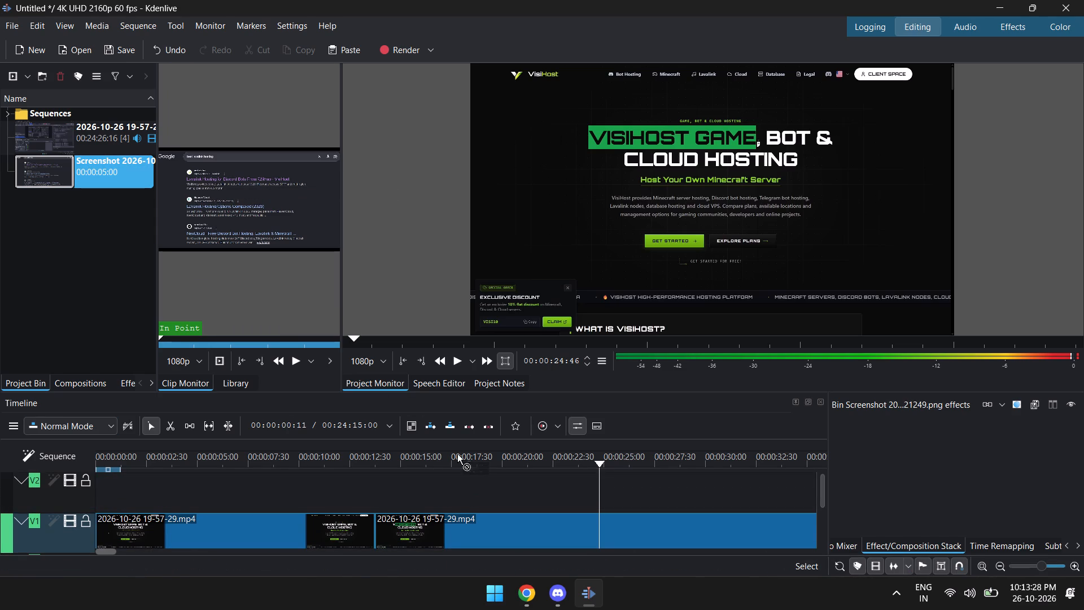
drag(457, 454, 386, 500)
drag(386, 500, 484, 491)
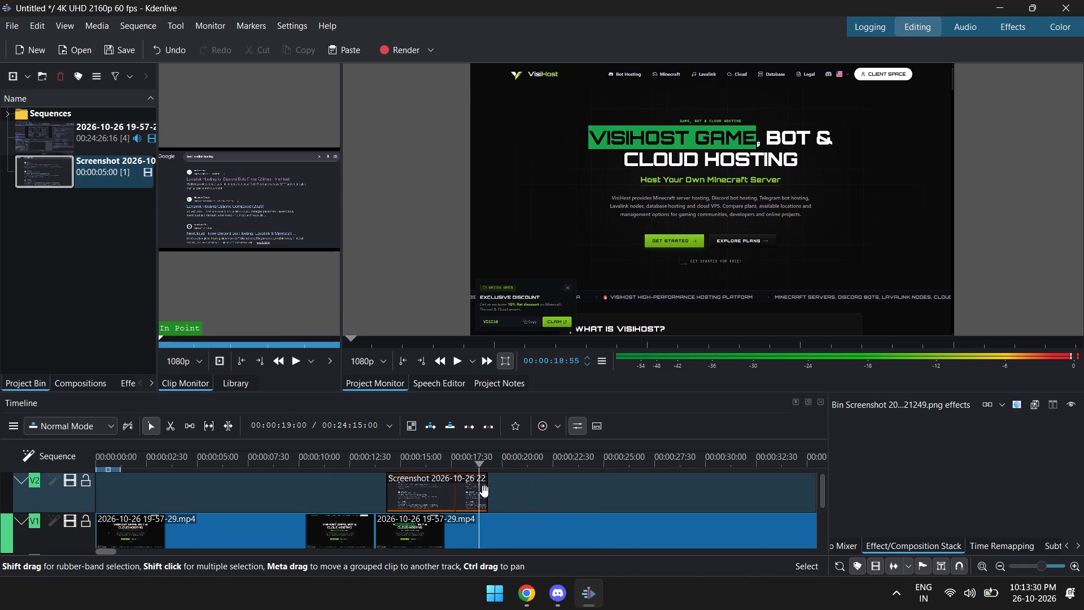
drag(484, 491, 479, 491)
drag(453, 487, 591, 494)
Play the timeline across the screenshot on V2 to check the overlay, and preview the image in the clip monitor.
key(space)
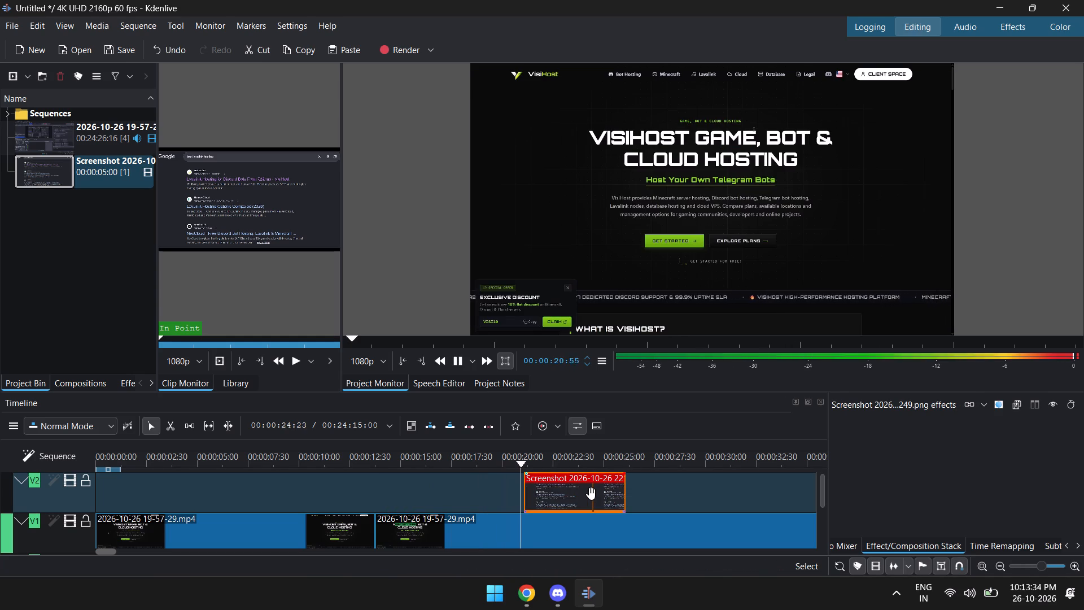
key(space)
click(653, 210)
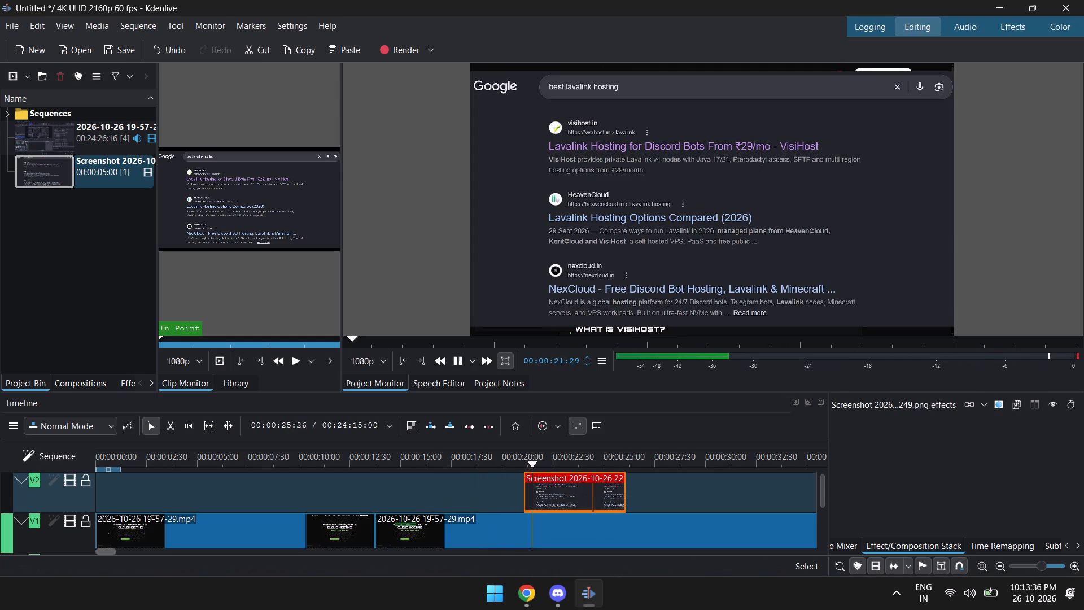
key(space)
click(574, 497)
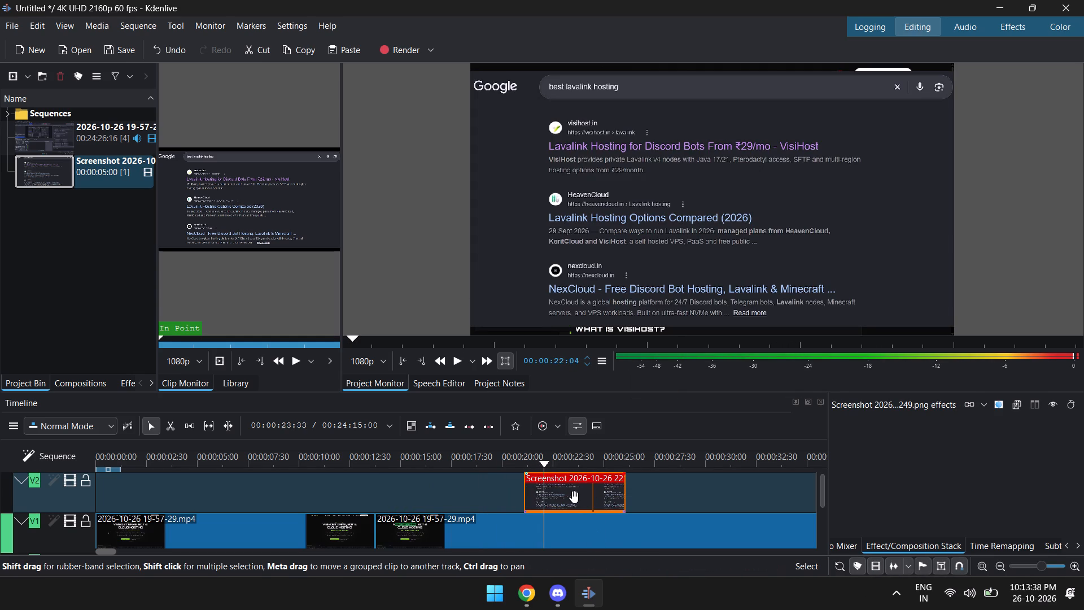
click(566, 246)
click(566, 246)
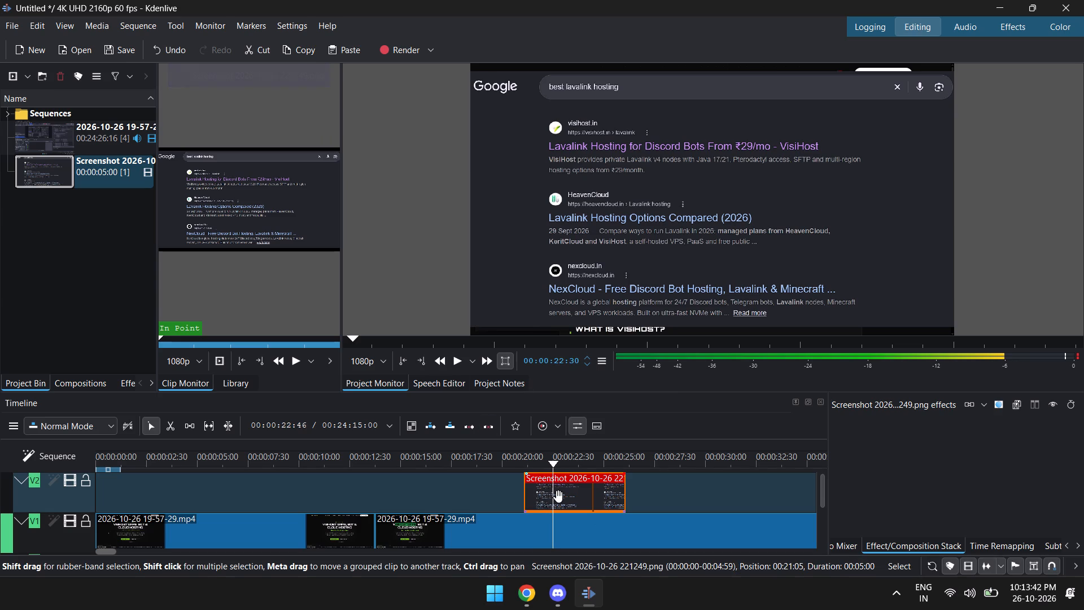
click(558, 496)
click(235, 191)
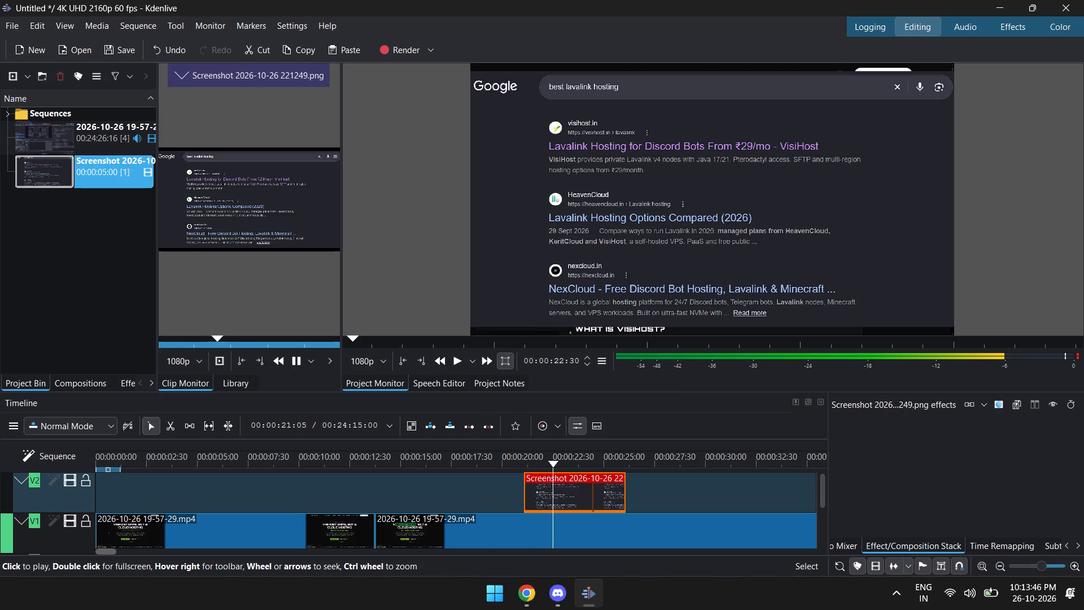
click(221, 202)
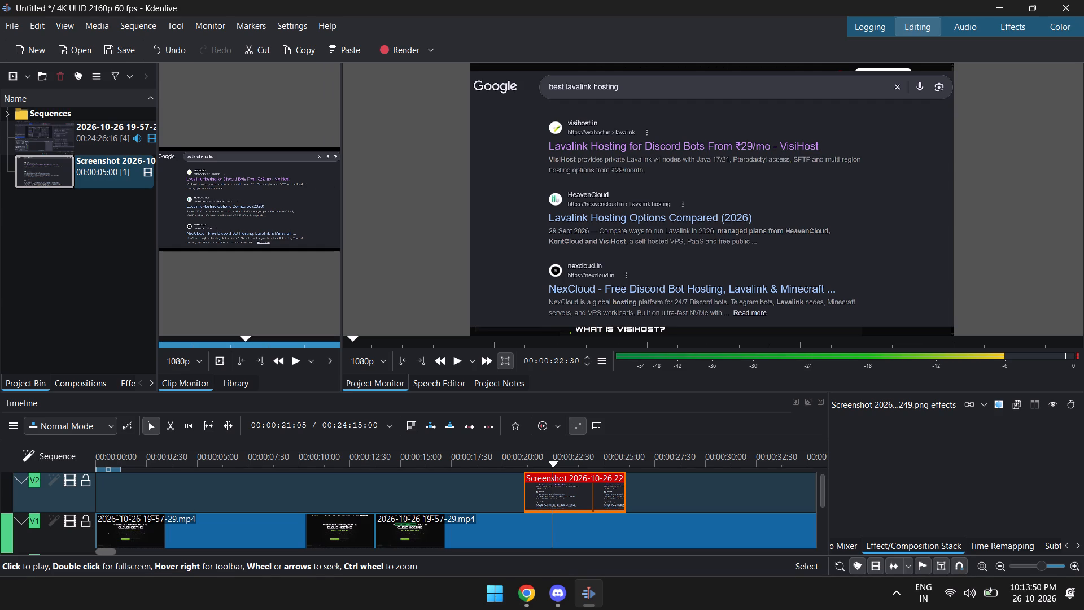
Enlarge the timeline area upward so that tracks V2, V1, A1 and A2 all fit in it.
ctrl+scroll(530, 494, down, 1)
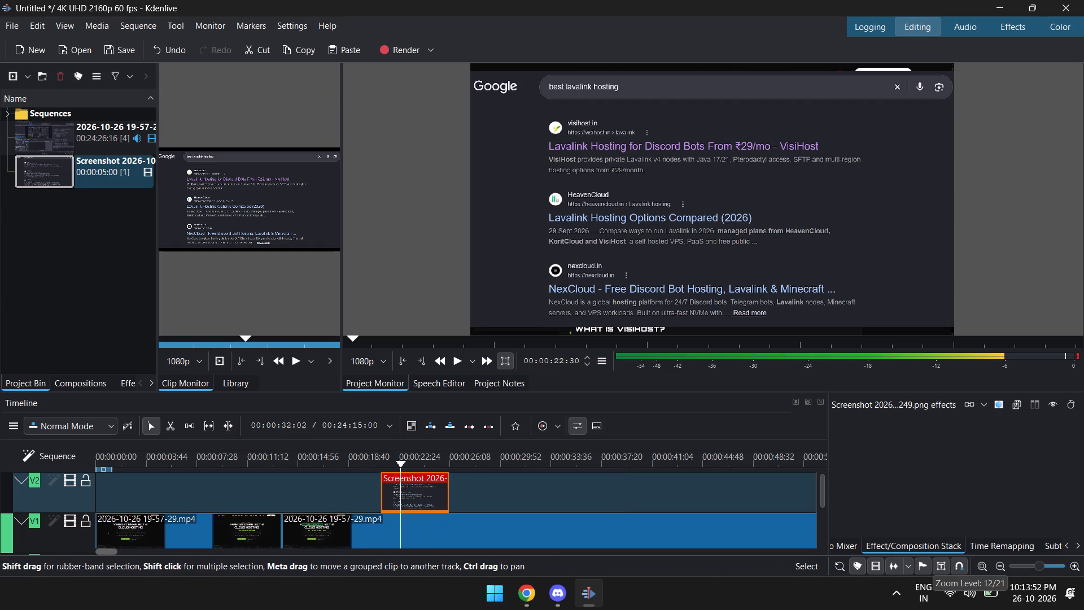
scroll(502, 491, right, 1)
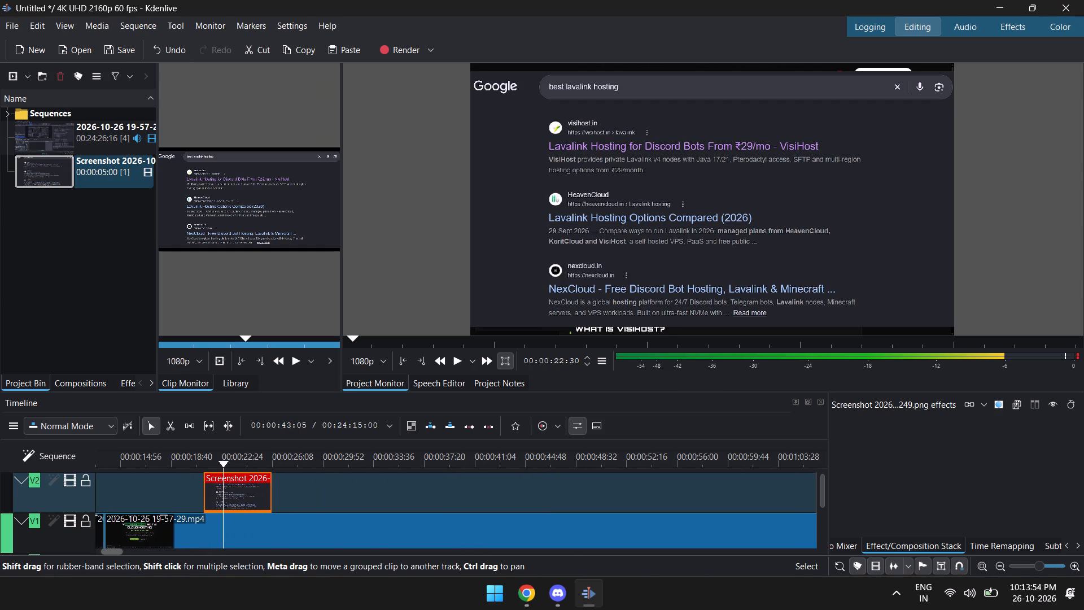
scroll(502, 491, right, 1)
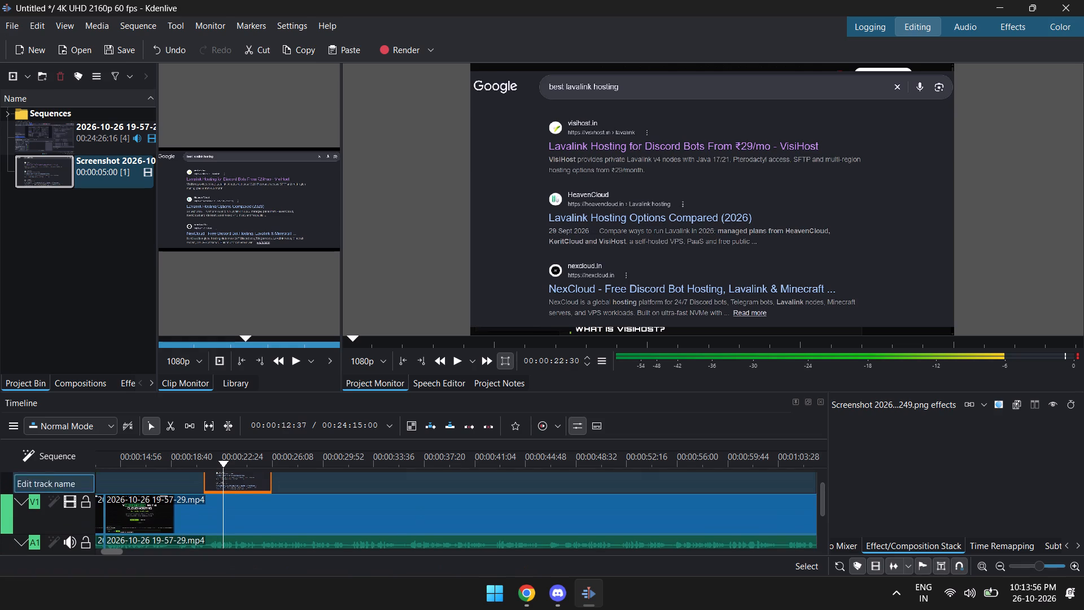
drag(231, 391, 218, 255)
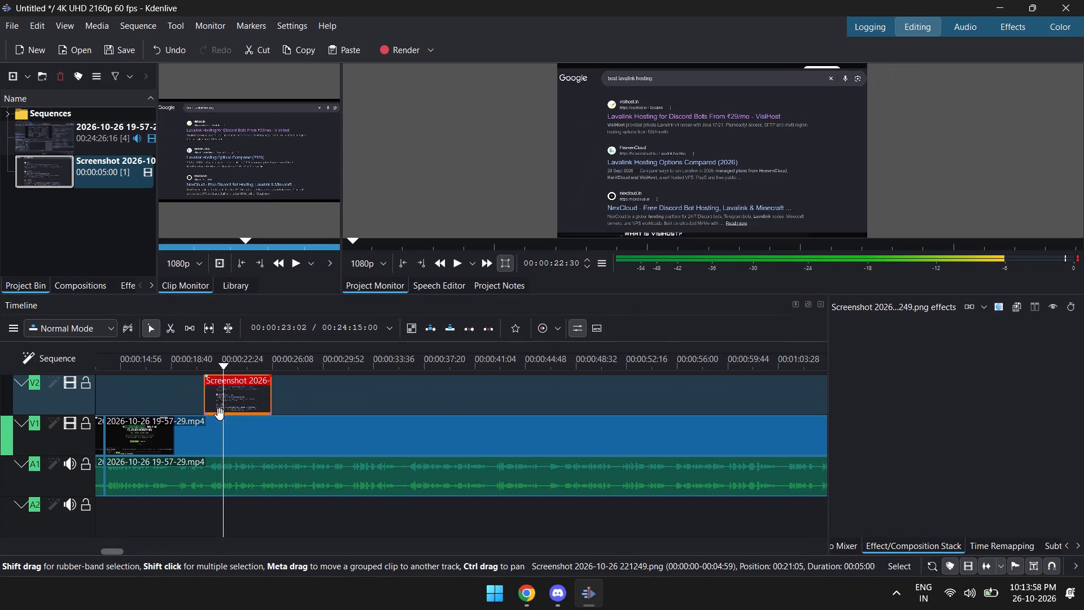
scroll(166, 425, right, 1)
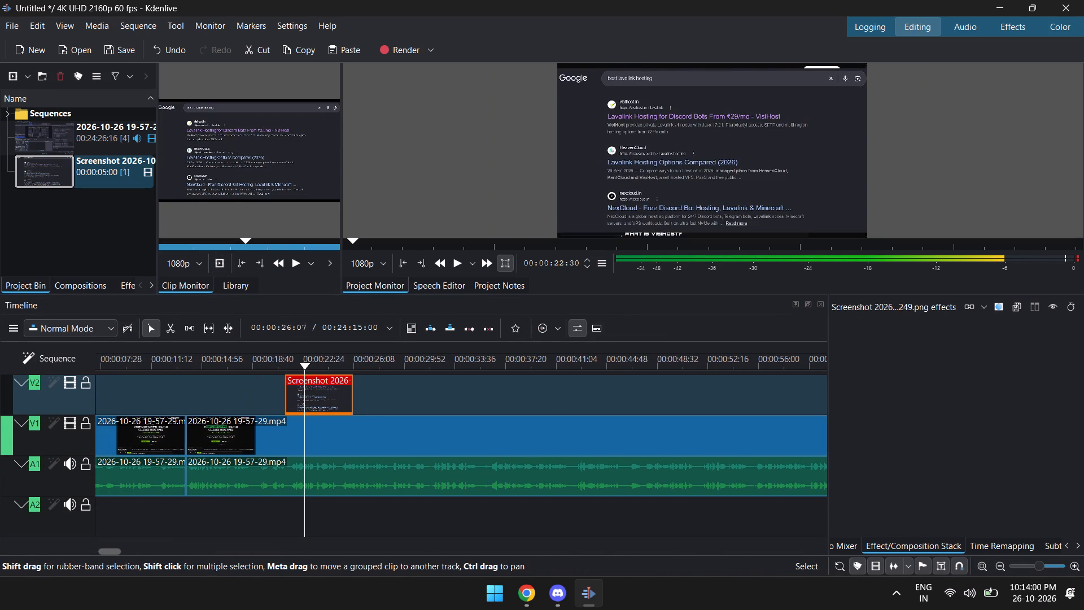
Examine the clip actions offered for the Lavalink screenshot on track V2.
click(331, 390)
right_click(331, 390)
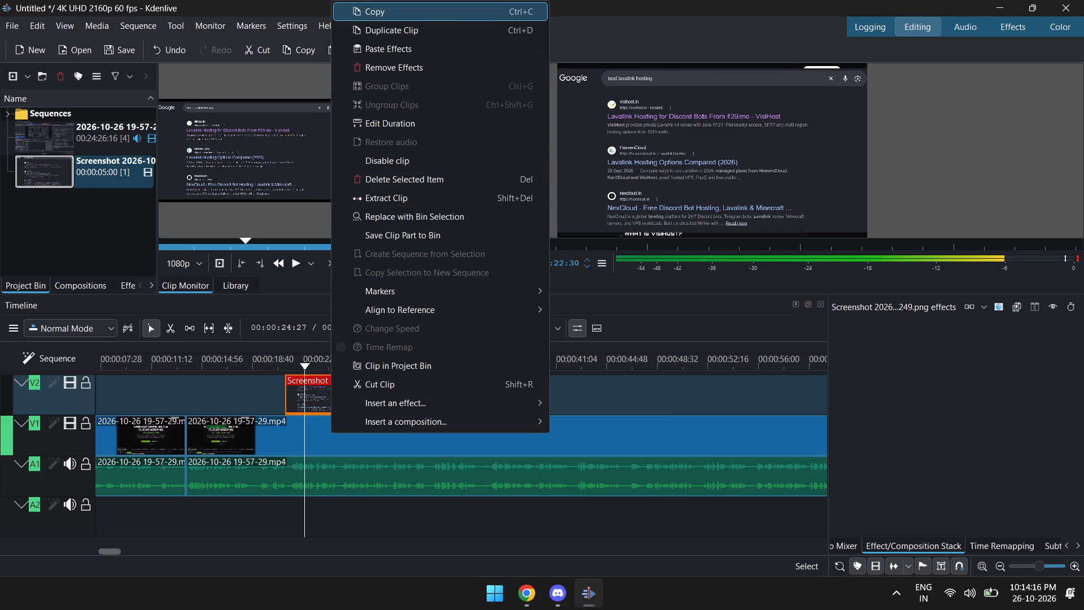
click(303, 382)
click(333, 397)
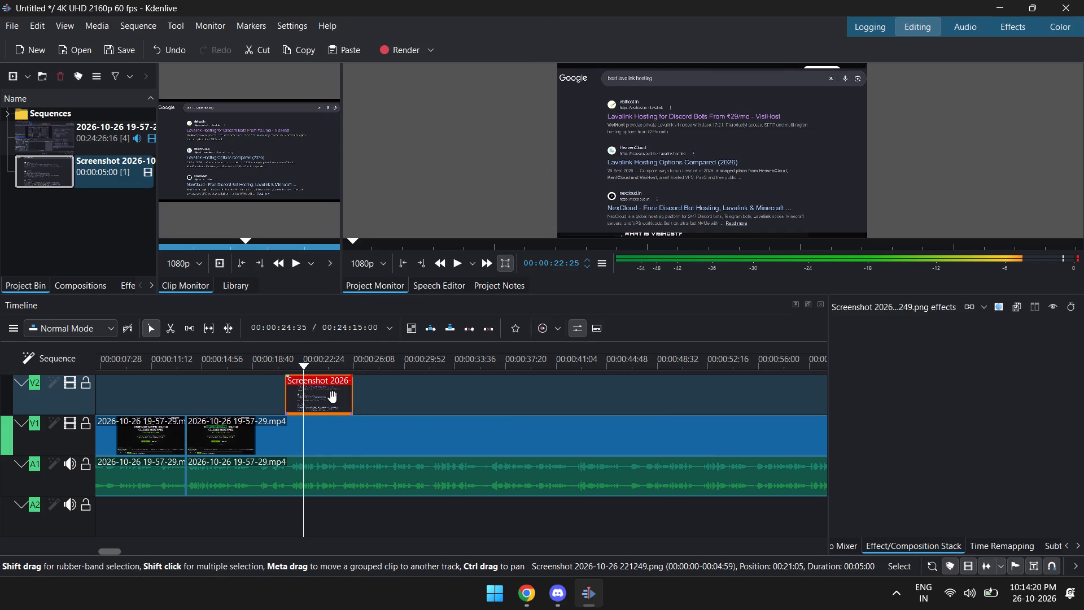
right_click(324, 385)
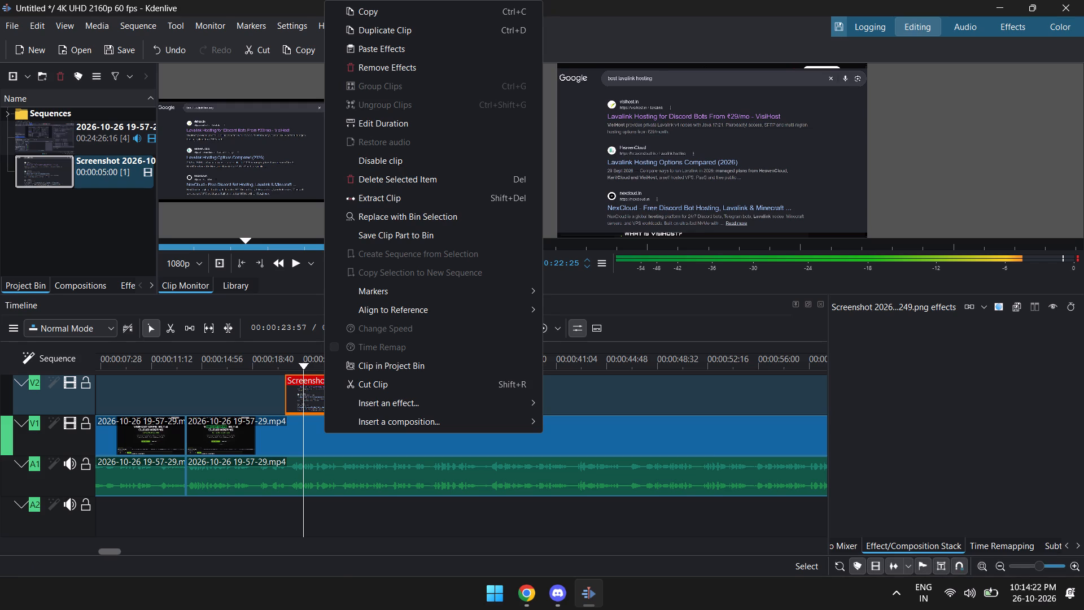
click(312, 387)
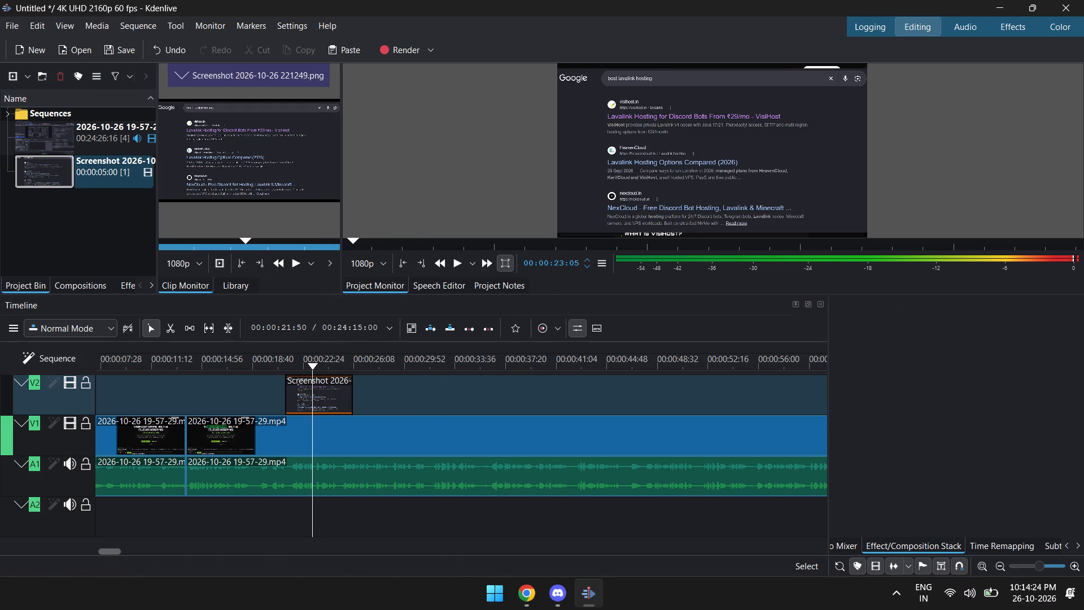
click(123, 288)
click(53, 277)
click(27, 286)
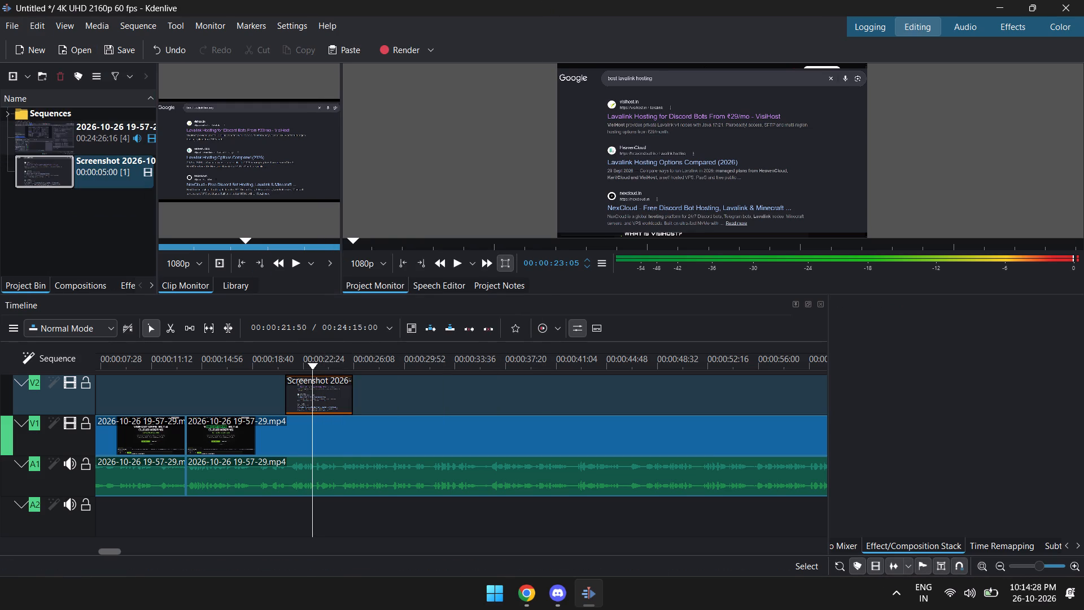
Extract the 00:00:01:15 zone at the very start of the timeline.
key(alt+grave)
key(alt+x)
key(alt+Tab)
key(alt+Tab)
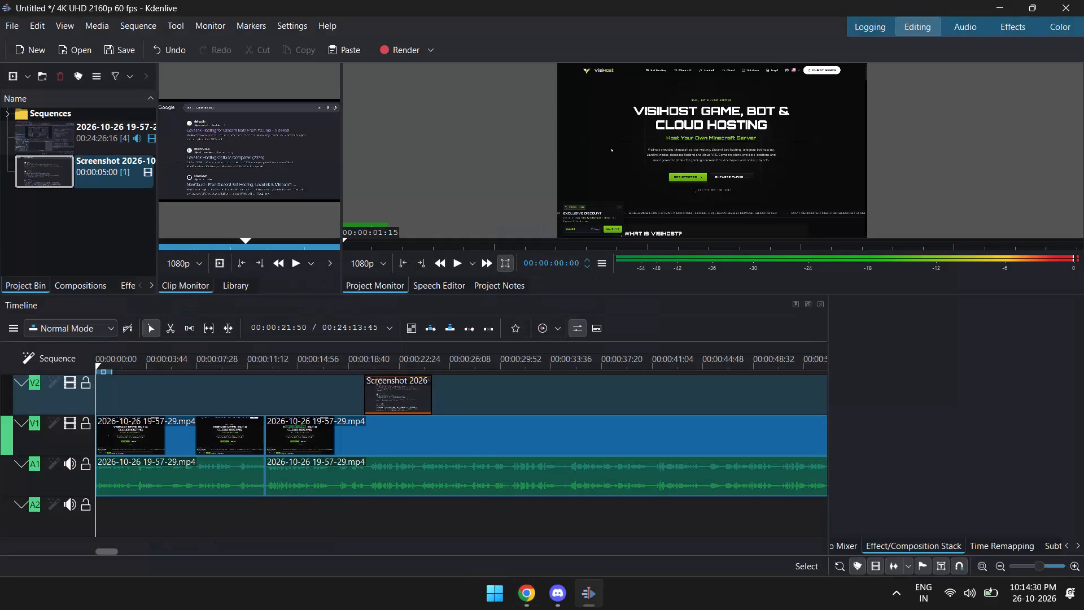
Seek and play from the timeline start into the Lavalink screenshot on V2 to check the overlay.
key(space)
key(shift+Right)
key(shift+Right)
key(shift+Right)
key(shift+Right)
key(shift+Right)
key(shift+Right)
key(shift+Right)
key(shift+Right)
key(shift+Right)
key(shift+Right)
key(shift+Right)
key(shift+Right)
key(shift+Right)
key(shift+Right)
key(shift+Right)
key(shift+Right)
key(shift+Right)
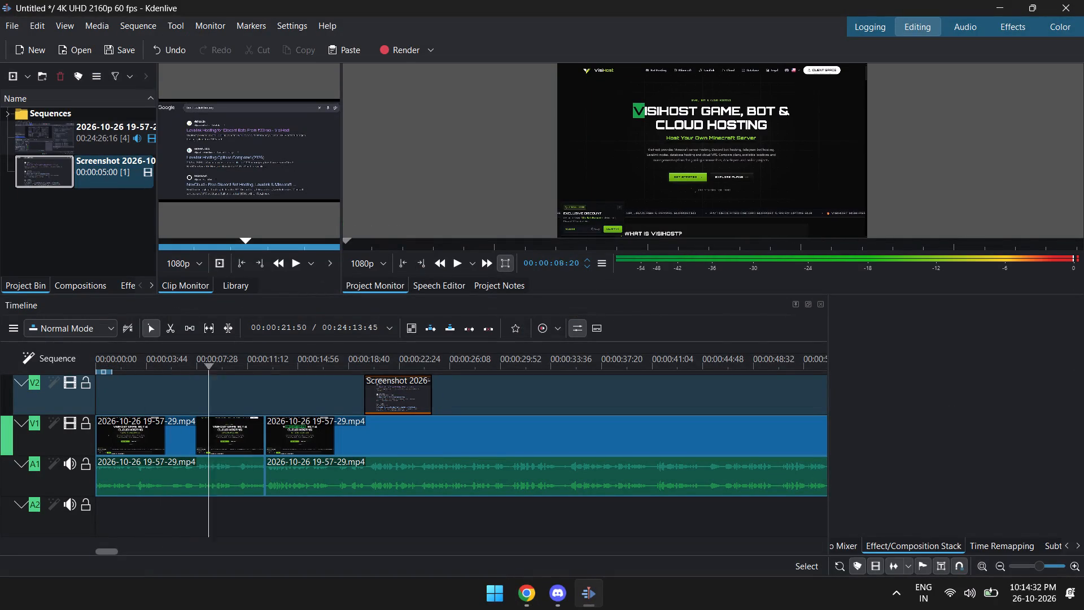
key(shift+Right)
key(shift+Right)
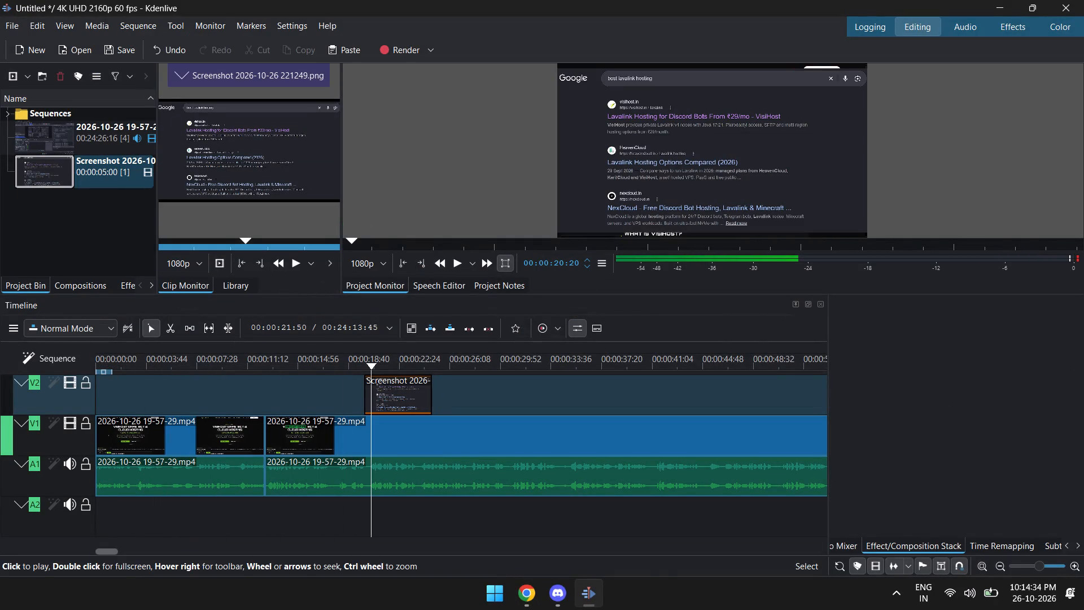
drag(604, 140, 505, 148)
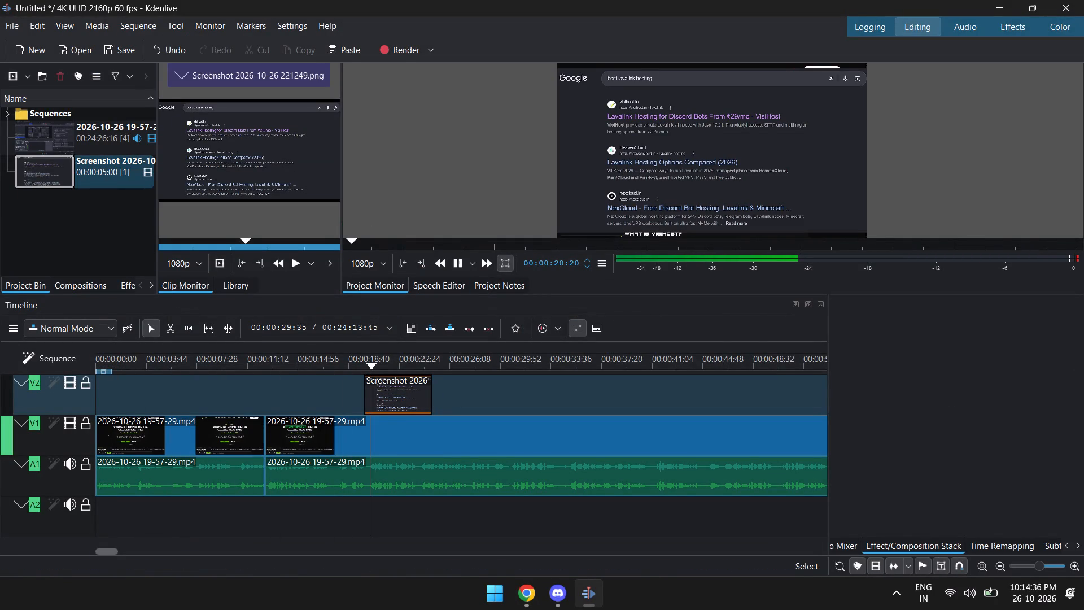
key(space)
click(388, 398)
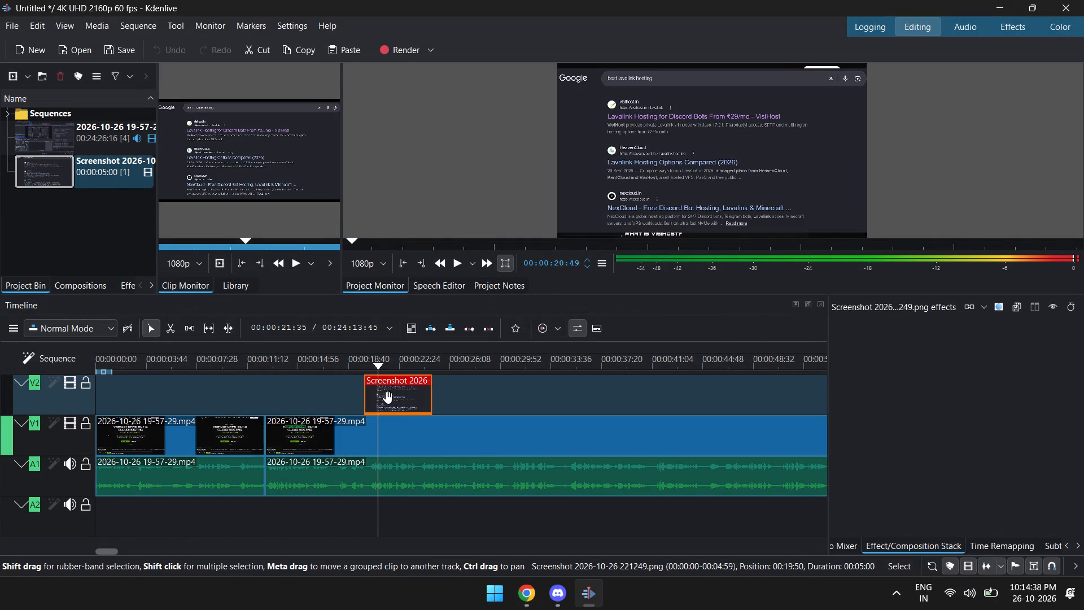
key(space)
key(space)
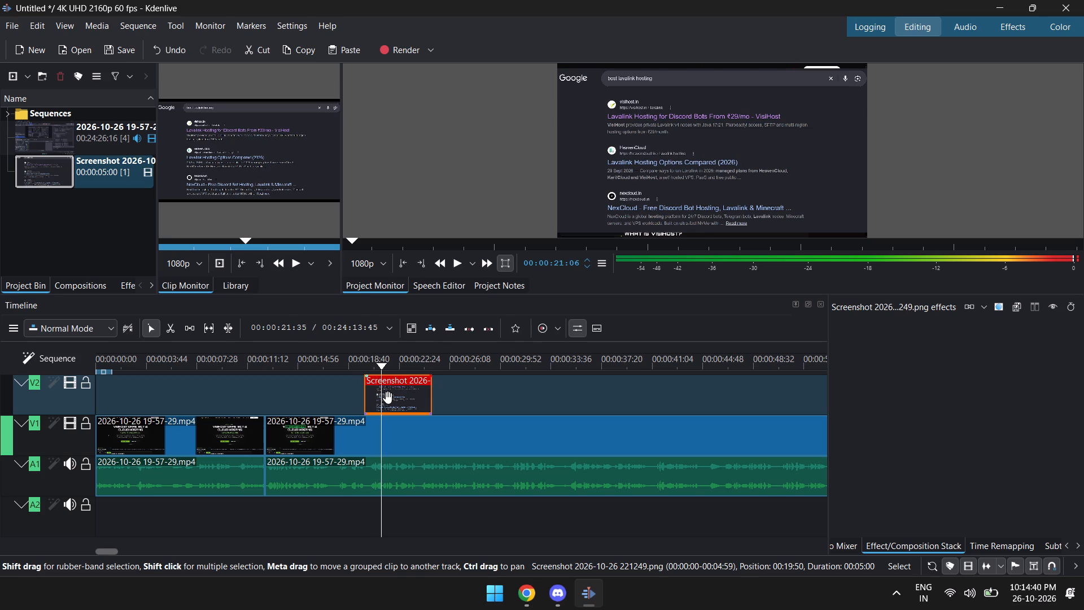
key(space)
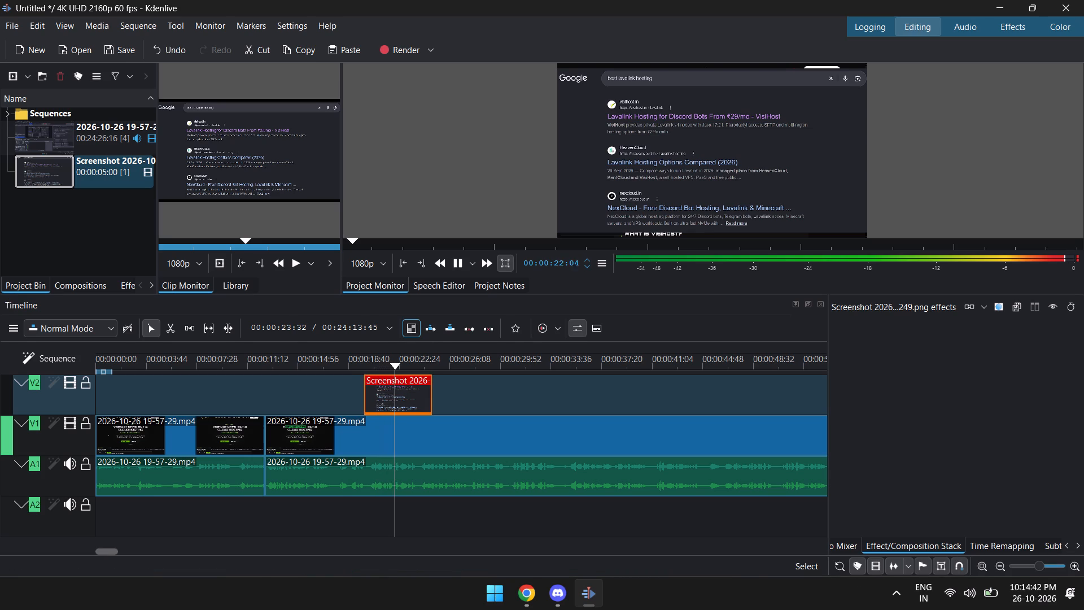
key(space)
Look through the settings options, effect categories and undo history for ways to adjust the screenshot clip.
scroll(902, 549, right, 1)
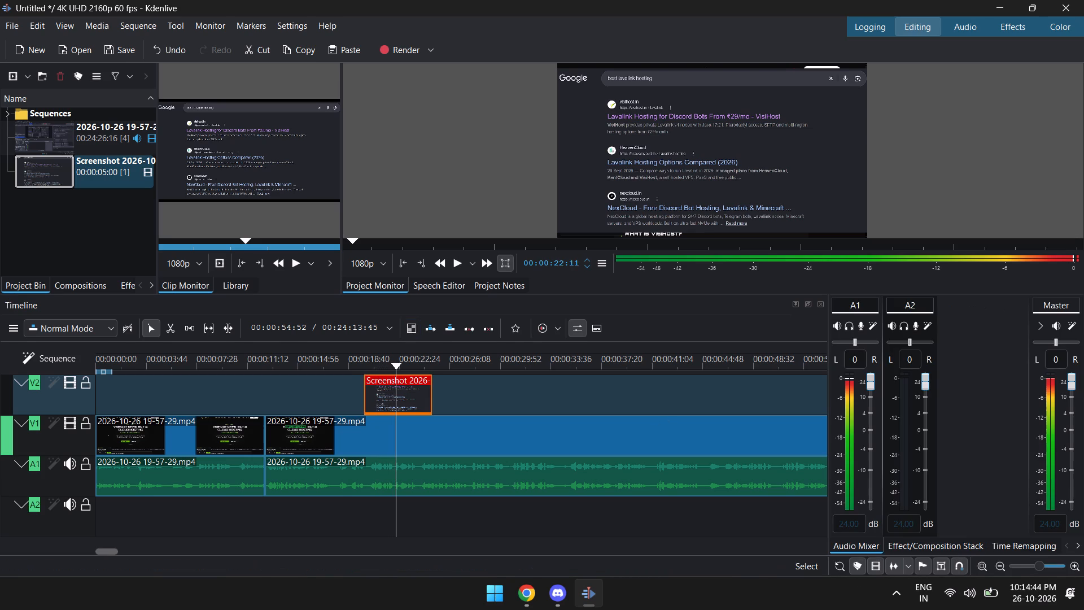
scroll(902, 549, right, 1)
click(225, 30)
click(225, 30)
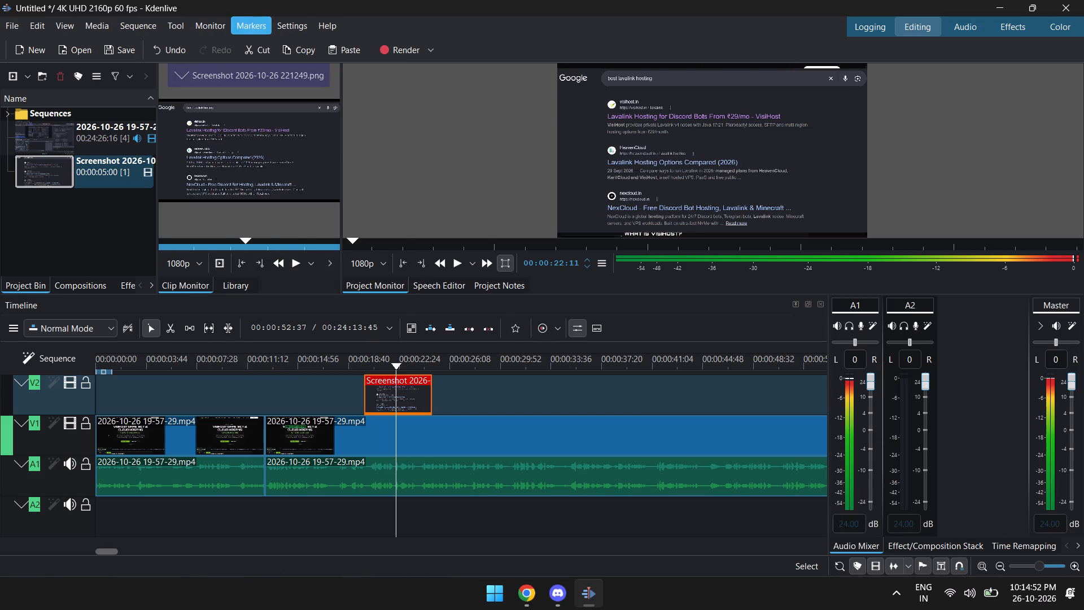
click(289, 28)
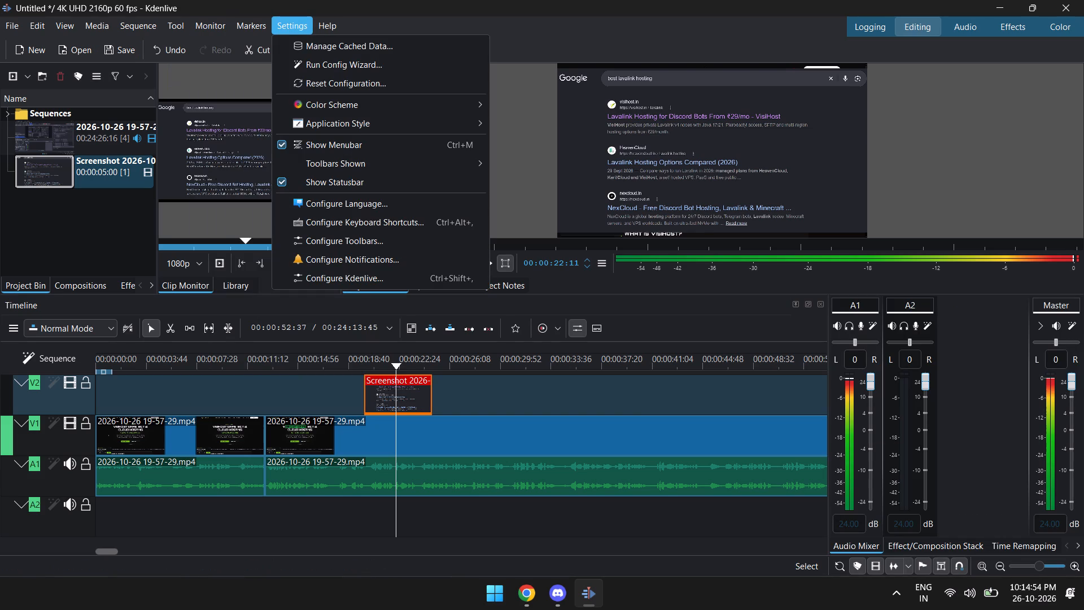
click(289, 28)
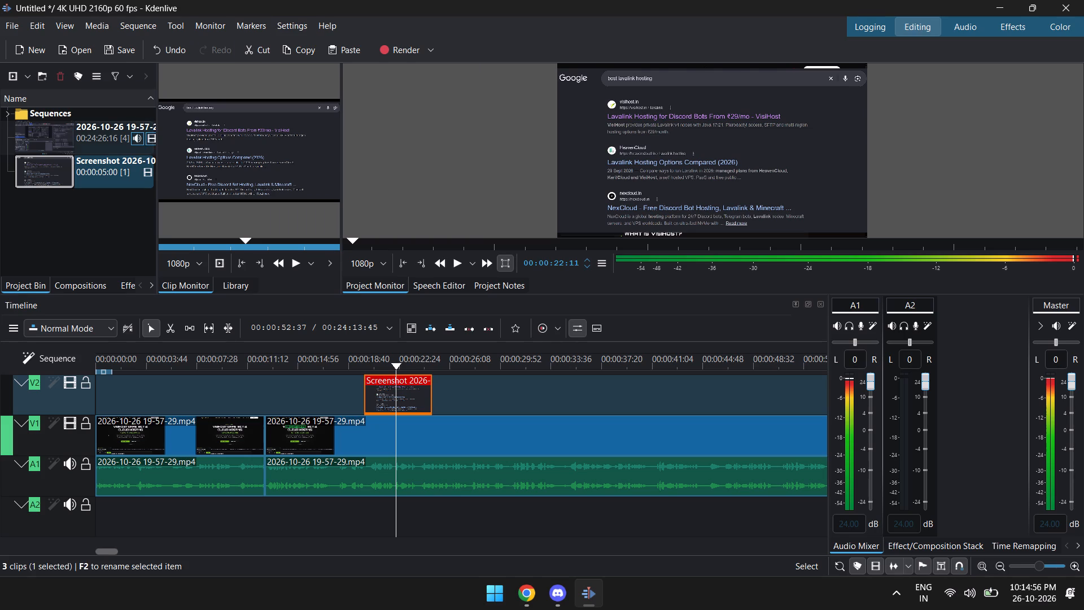
click(93, 281)
click(120, 285)
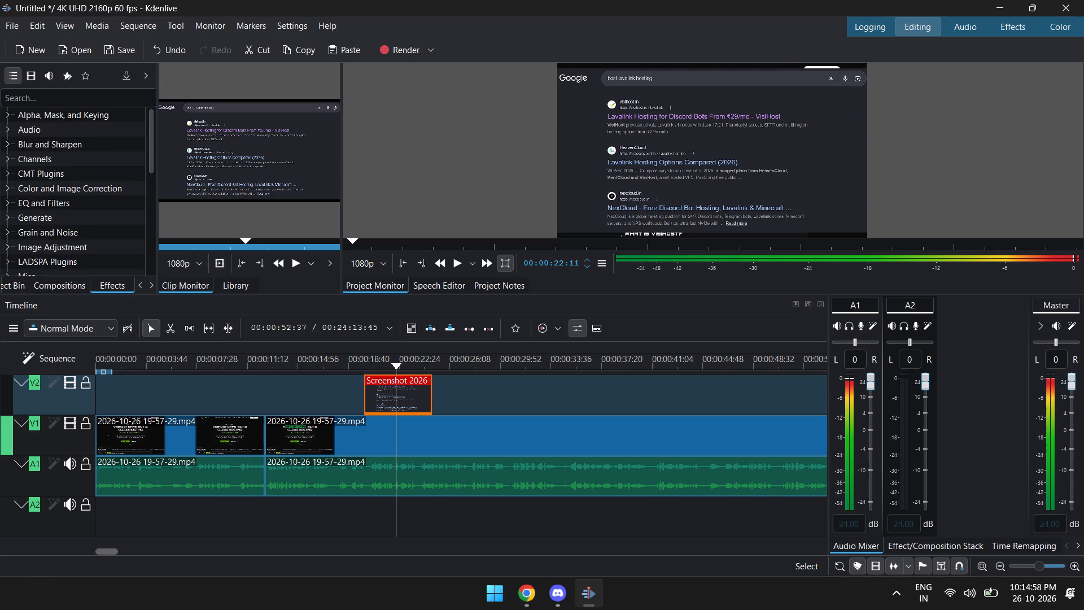
scroll(120, 285, right, 2)
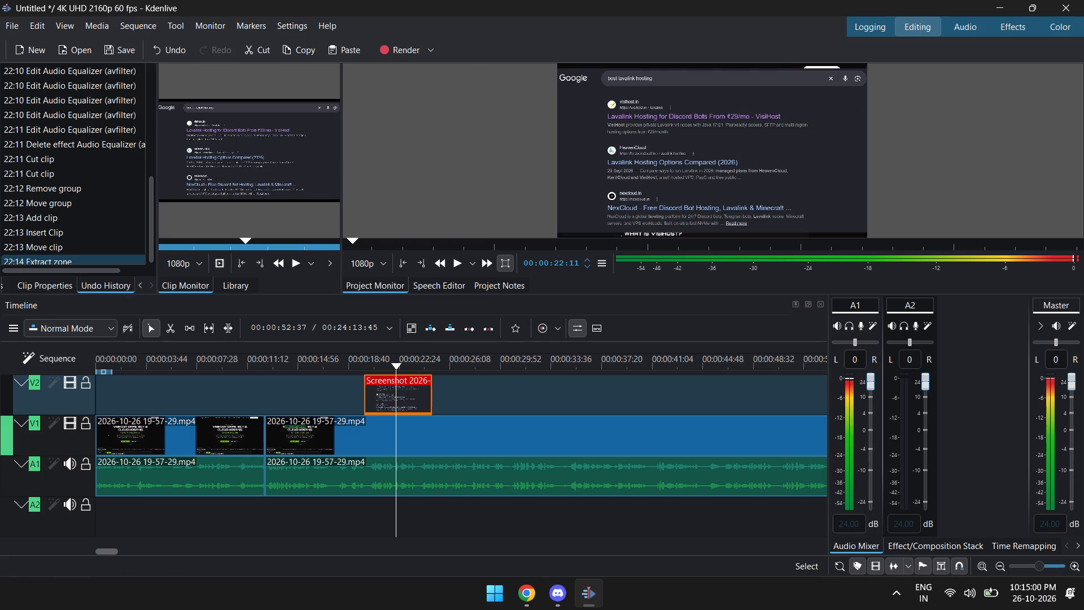
scroll(120, 285, right, 1)
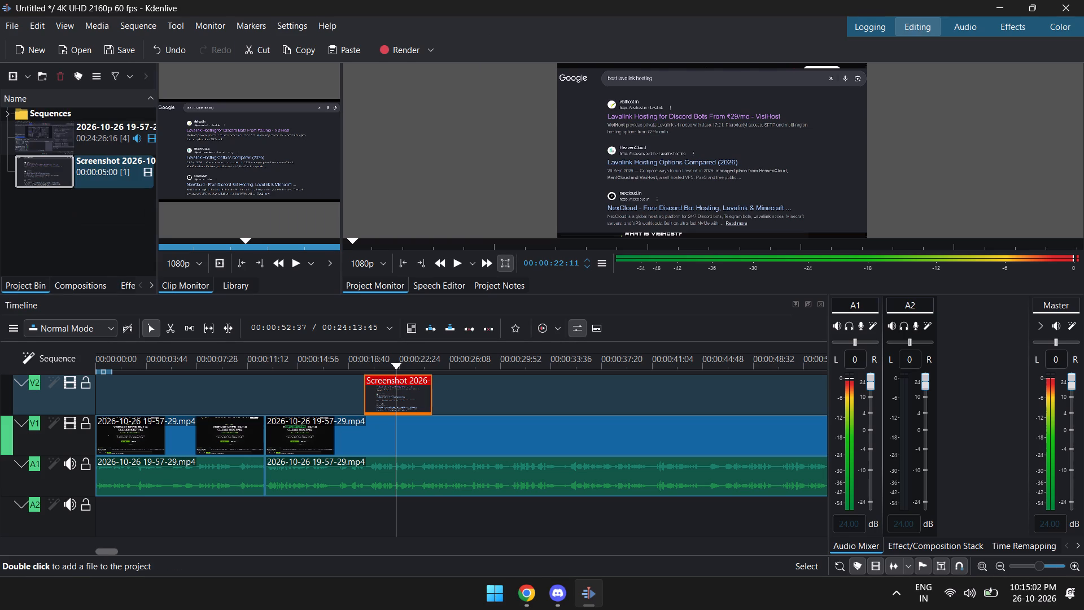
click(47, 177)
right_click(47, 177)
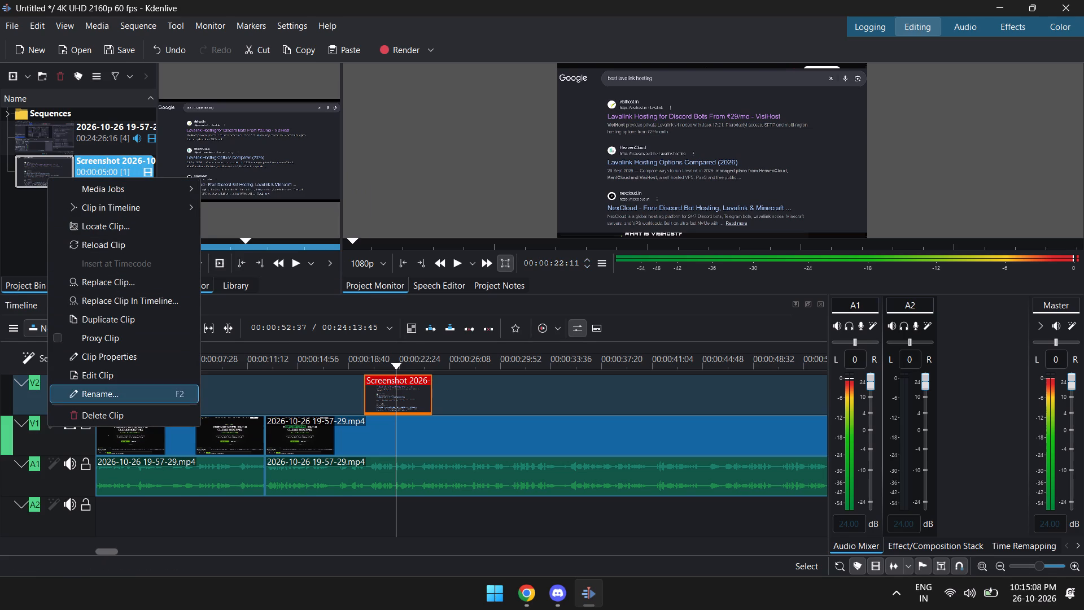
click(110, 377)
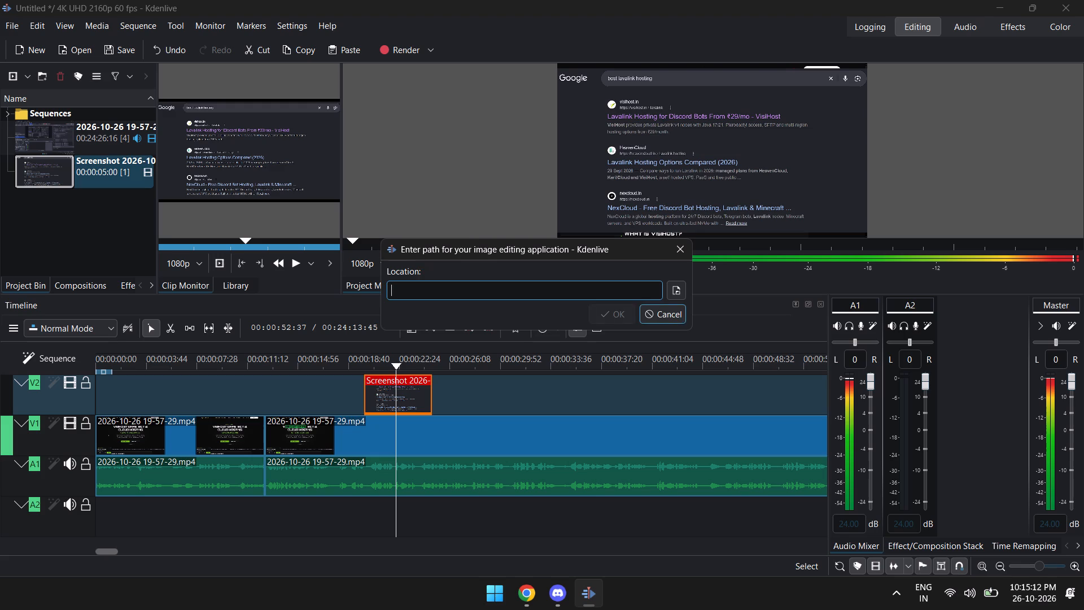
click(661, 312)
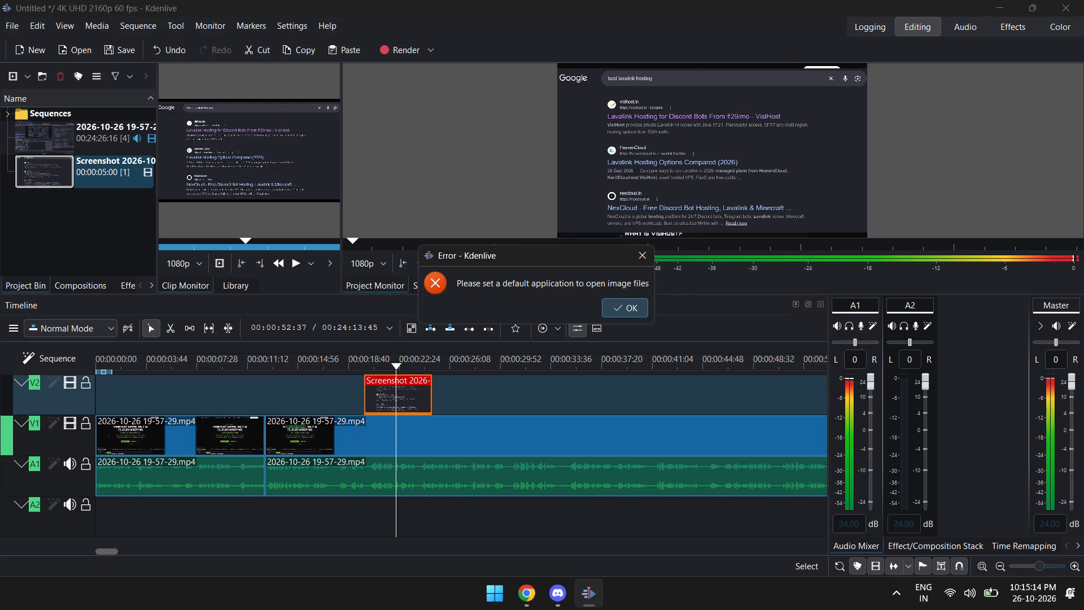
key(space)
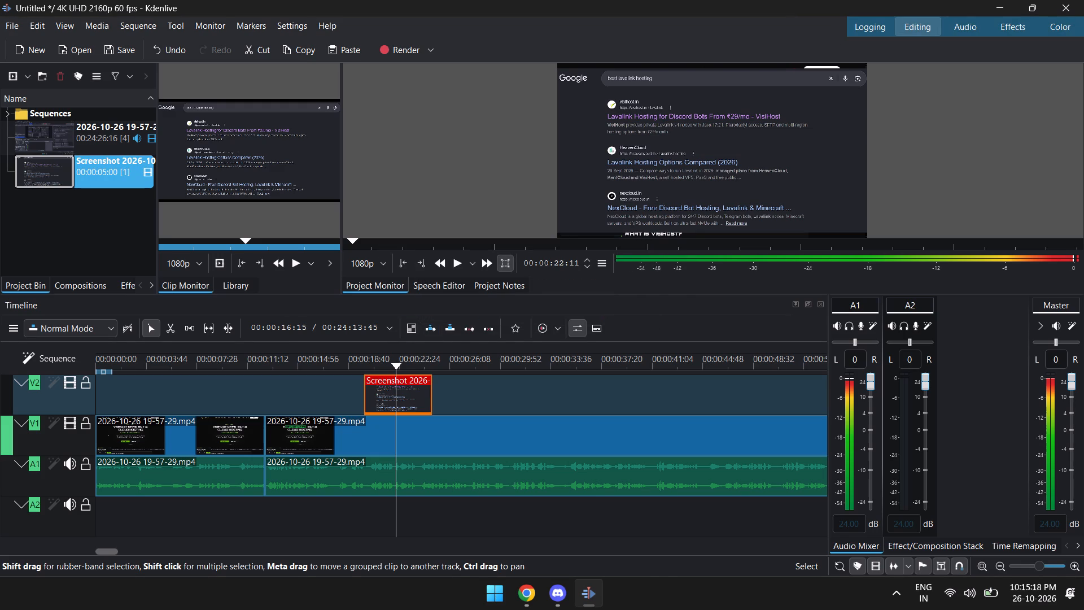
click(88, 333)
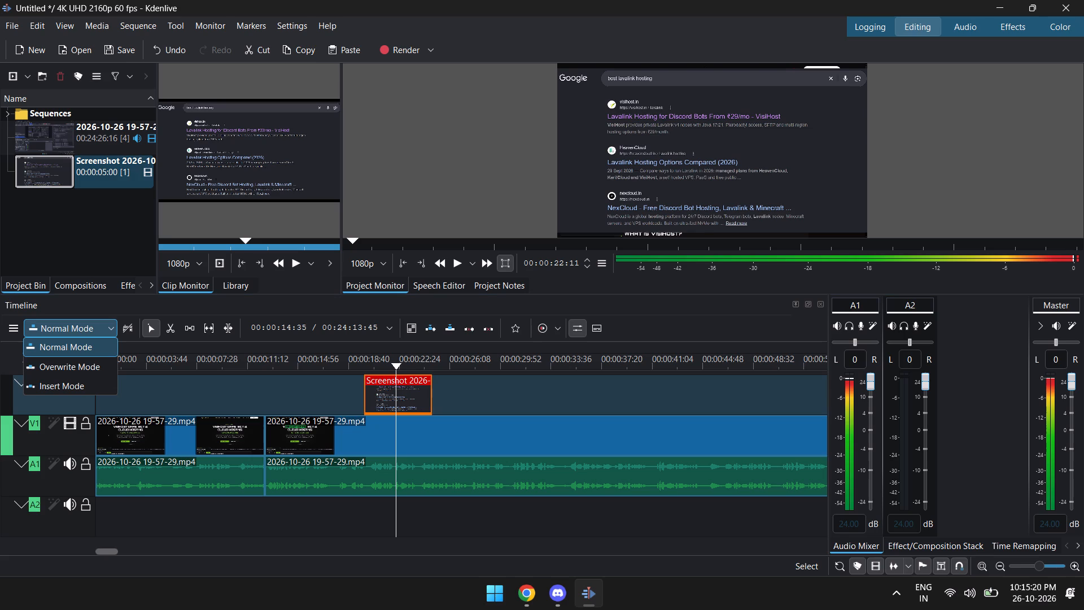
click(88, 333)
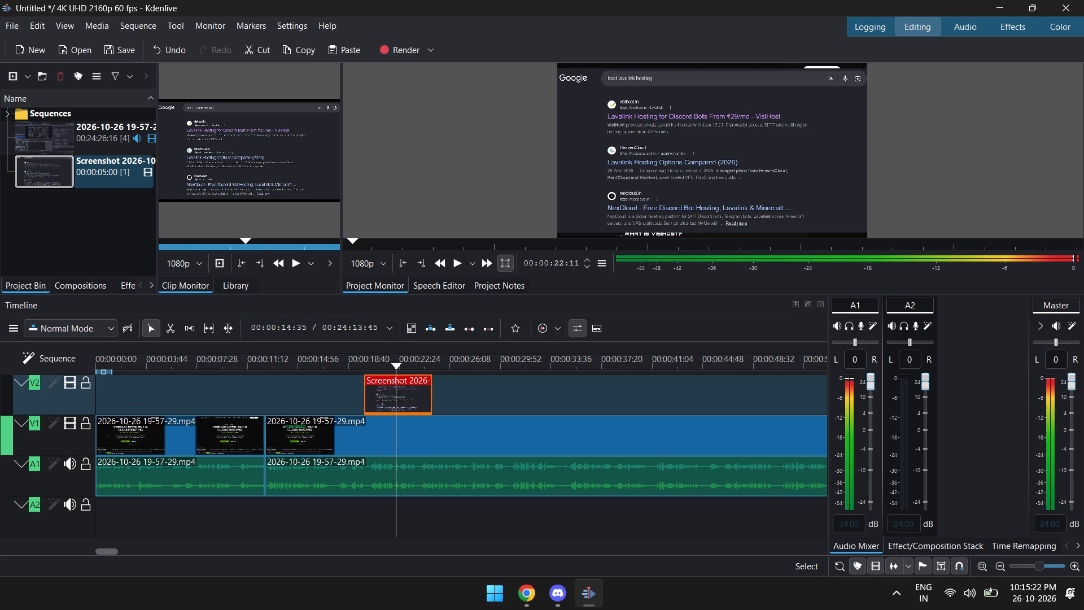
Switch to Chrome, close the current tab and briefly play the Kdenlive Tutorial for Beginners video.
key(alt+Tab)
key(ctrl+w)
key(space)
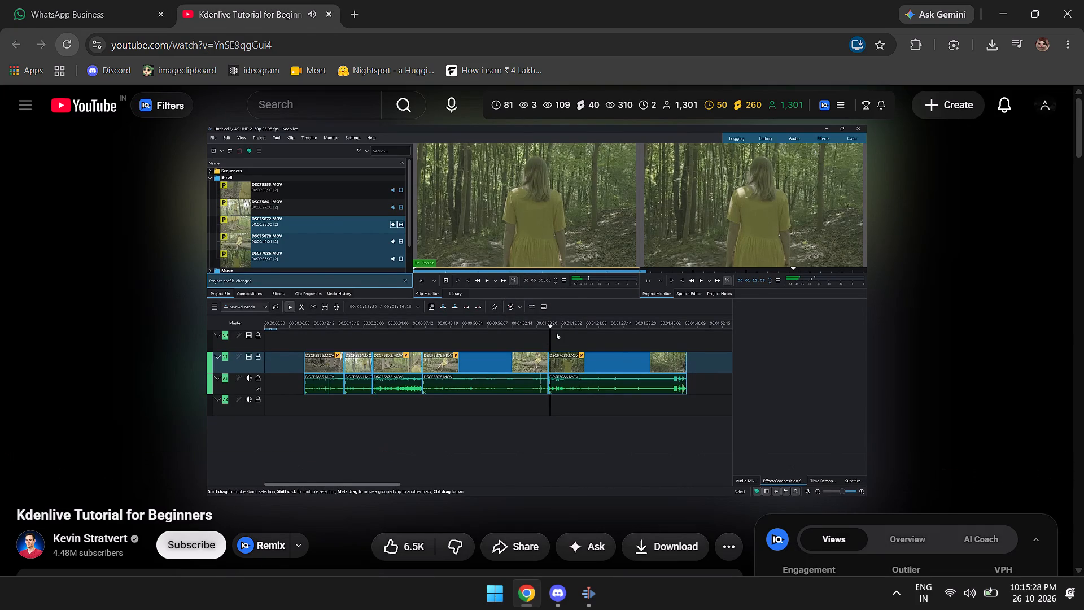
key(space)
key(alt+Tab)
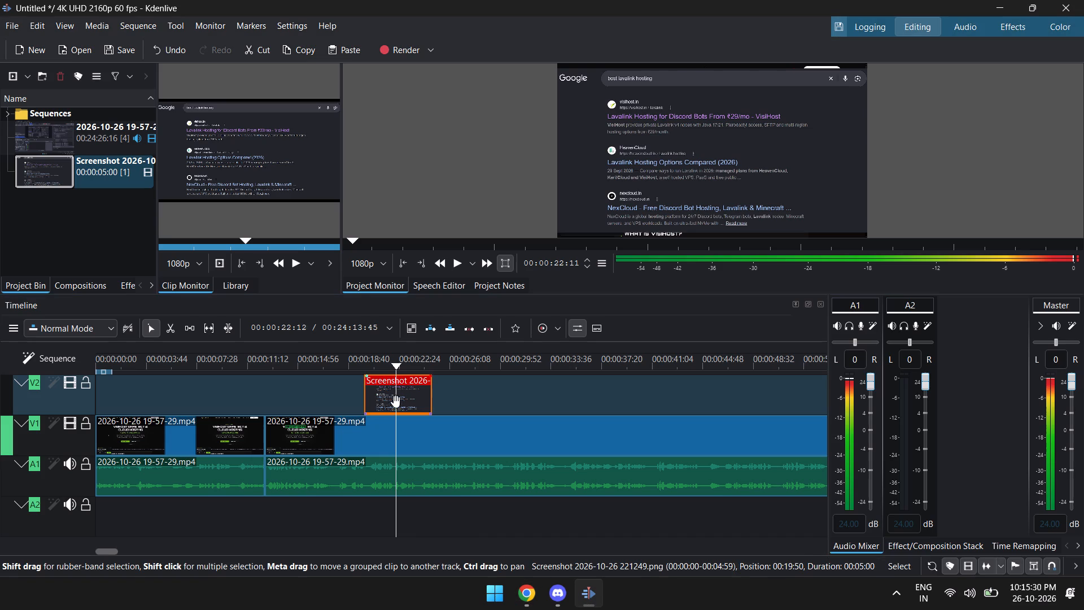
Check the position and duration settings of the Lavalink screenshot clip on V2.
click(396, 406)
triple_click(409, 400)
click(409, 400)
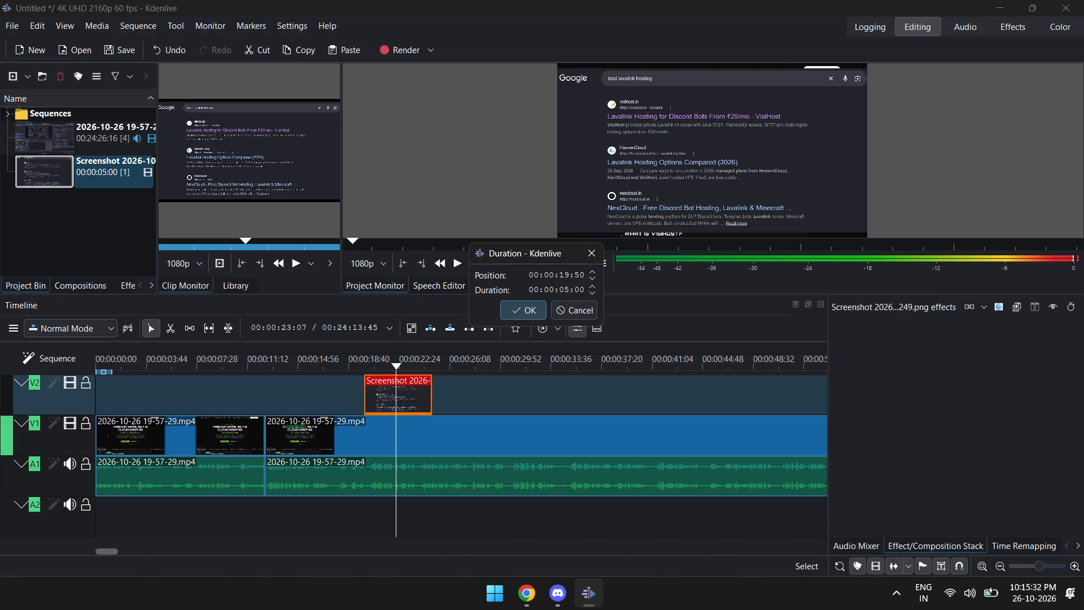
key(space)
click(403, 402)
double_click(403, 402)
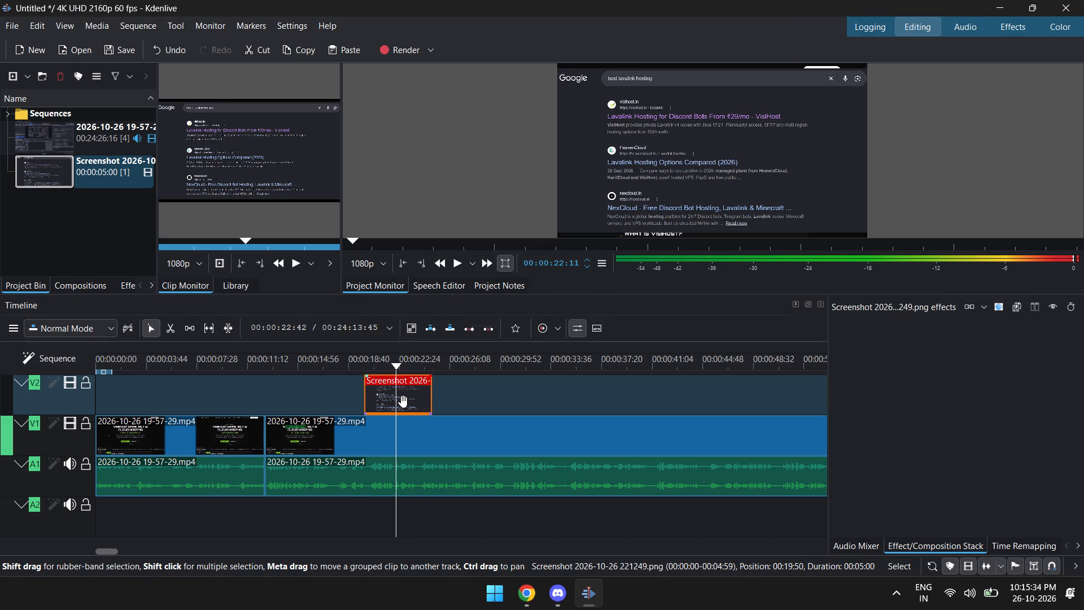
key(space)
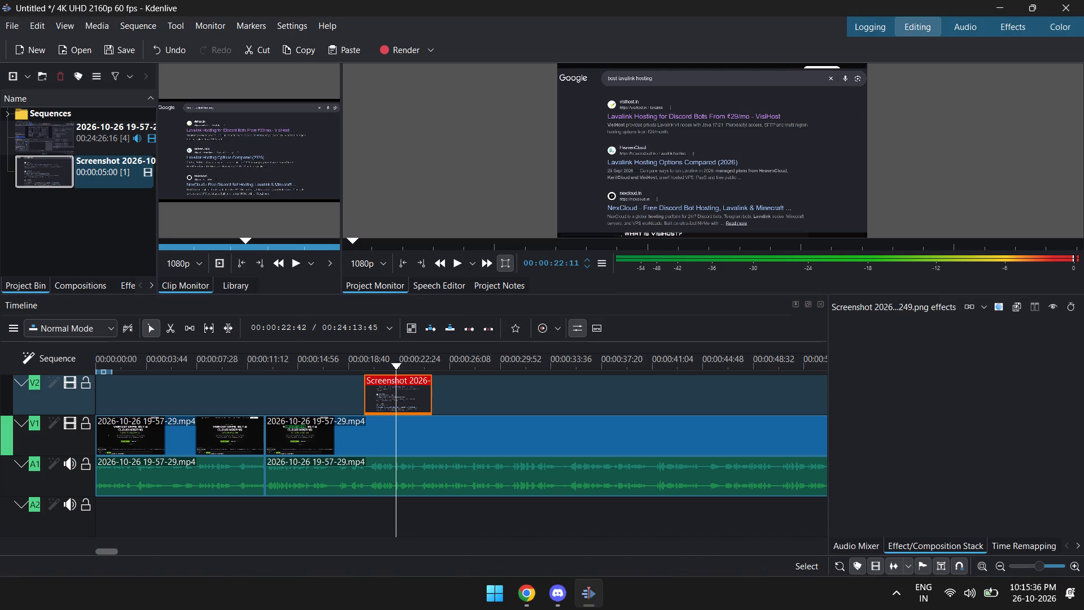
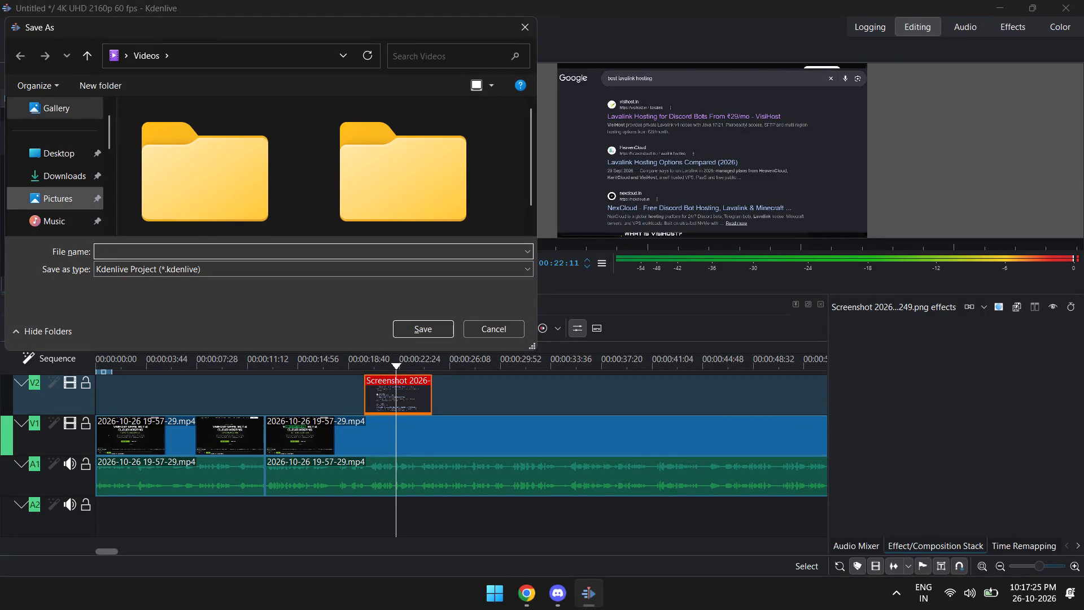
Save the project under the name gg as a Kdenlive Project on New Volume (D:).
text(gg)
key(Return)
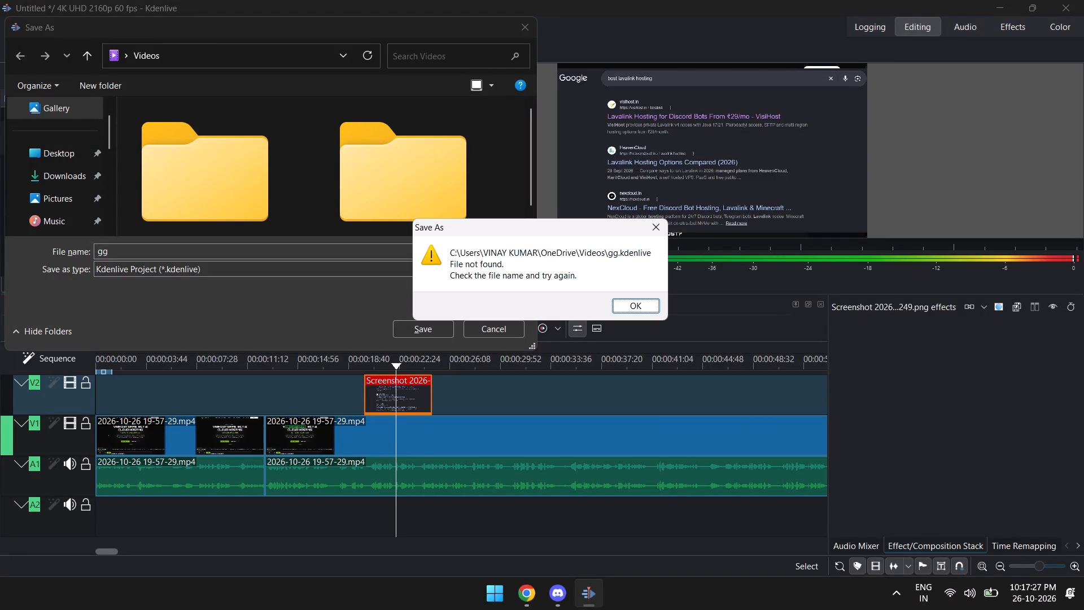
key(Escape)
scroll(65, 201, down, 2)
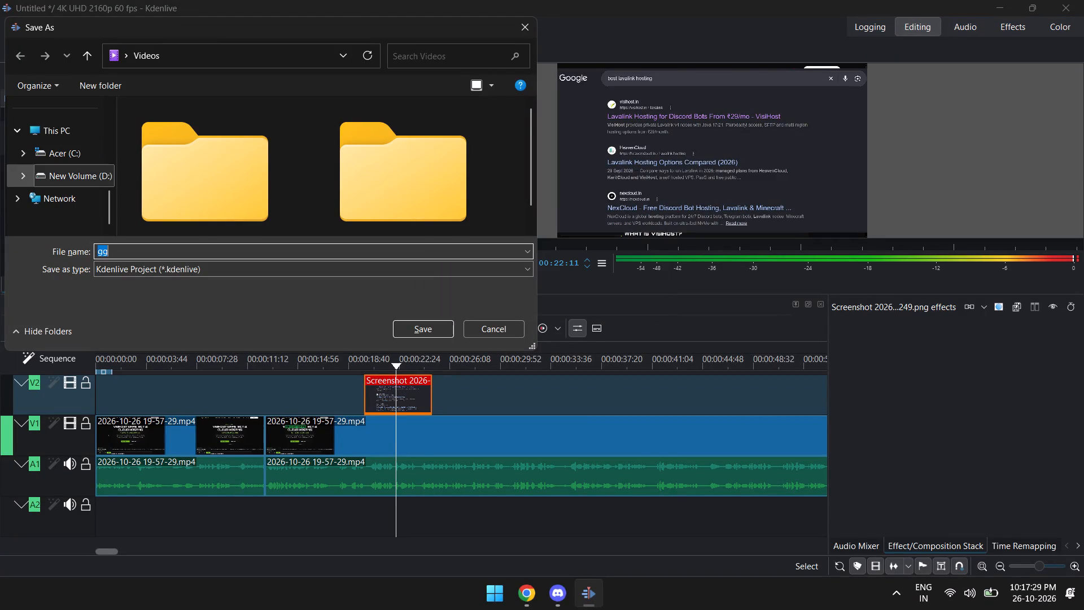
click(69, 174)
click(414, 329)
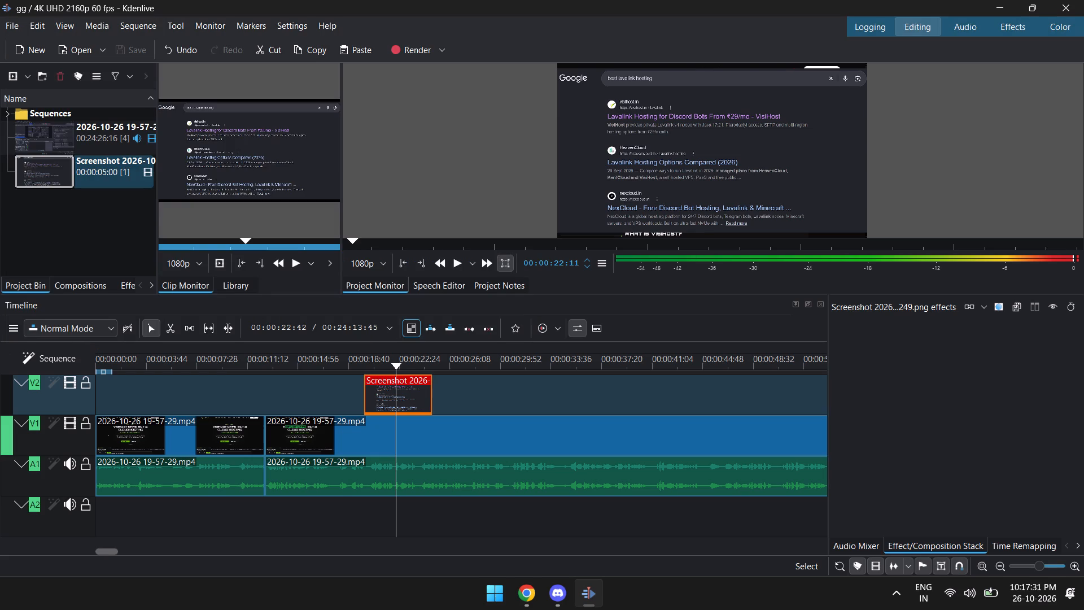
Close Kdenlive with the gg project saved.
click(1083, 0)
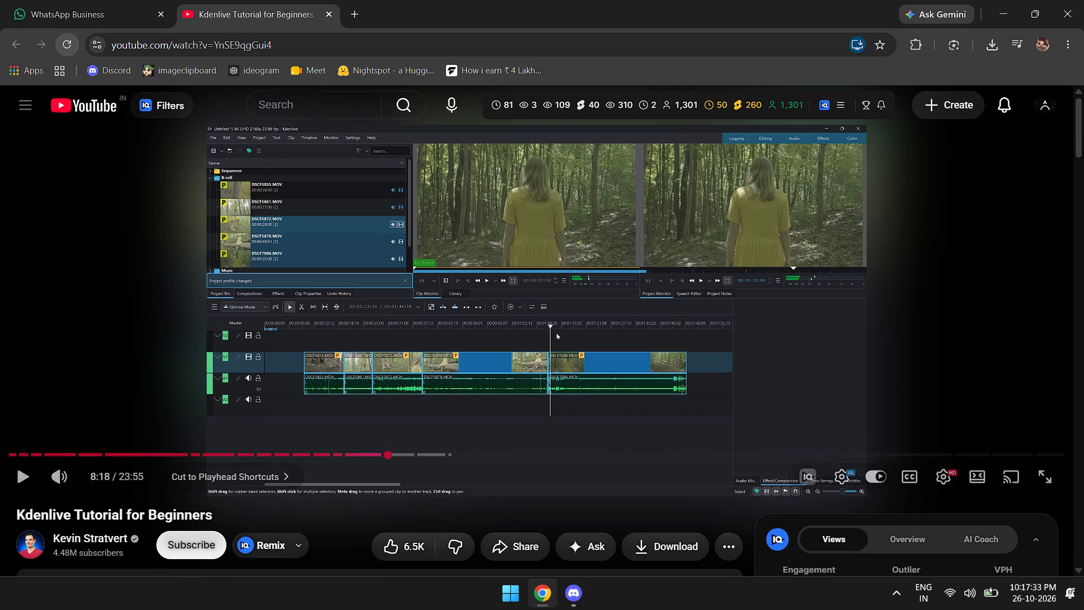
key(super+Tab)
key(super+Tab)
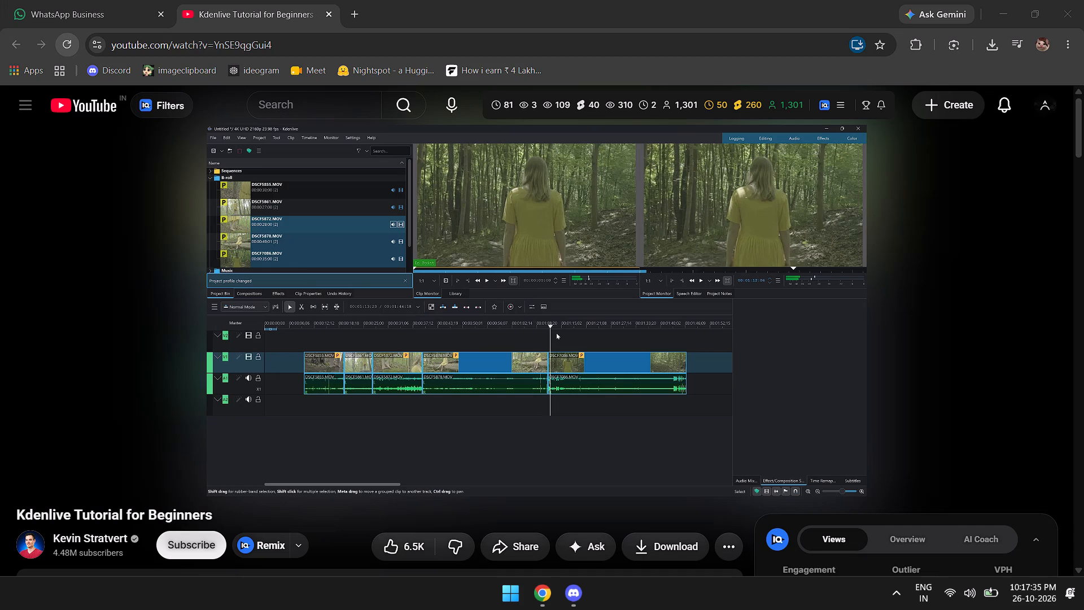